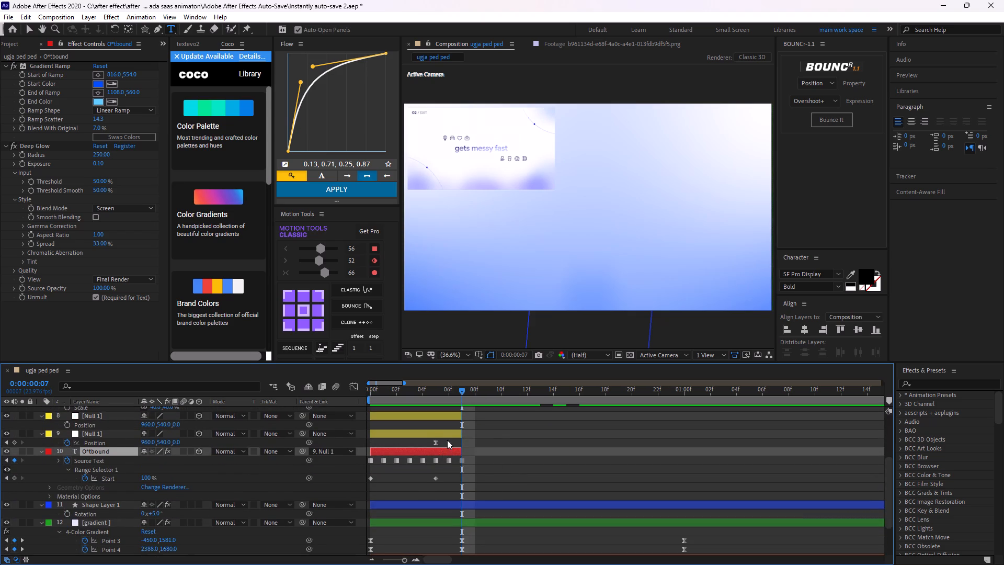
Extend the end of the O*tbound text layer in the timeline to about 01:12f.
drag(460, 449, 709, 453)
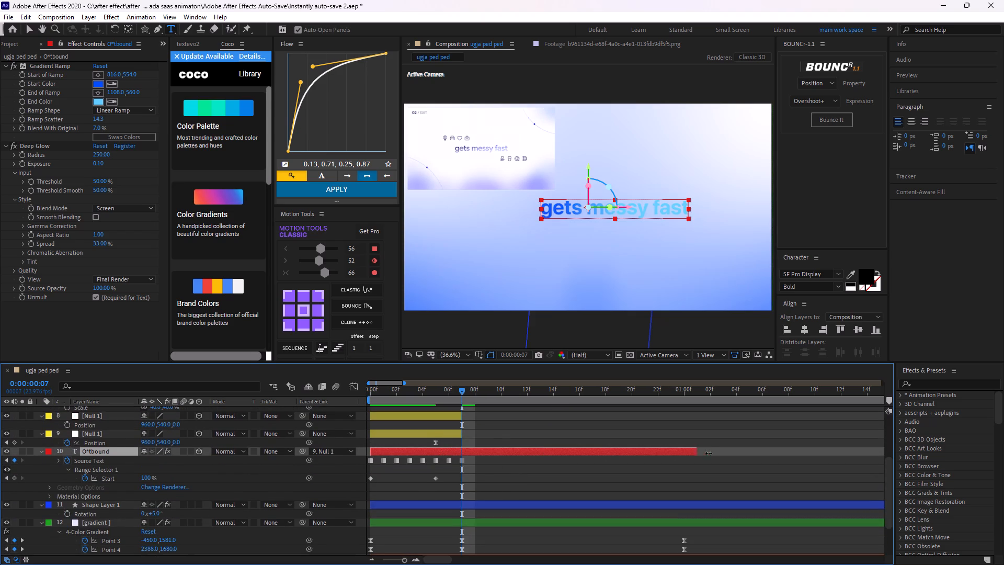
drag(709, 453, 835, 479)
Preview the composition's playback across the extended "gets messy fast" text layer.
alt+scroll(748, 461, up, 4)
alt+scroll(733, 470, down, 2)
alt+middle_drag(731, 470, 714, 470)
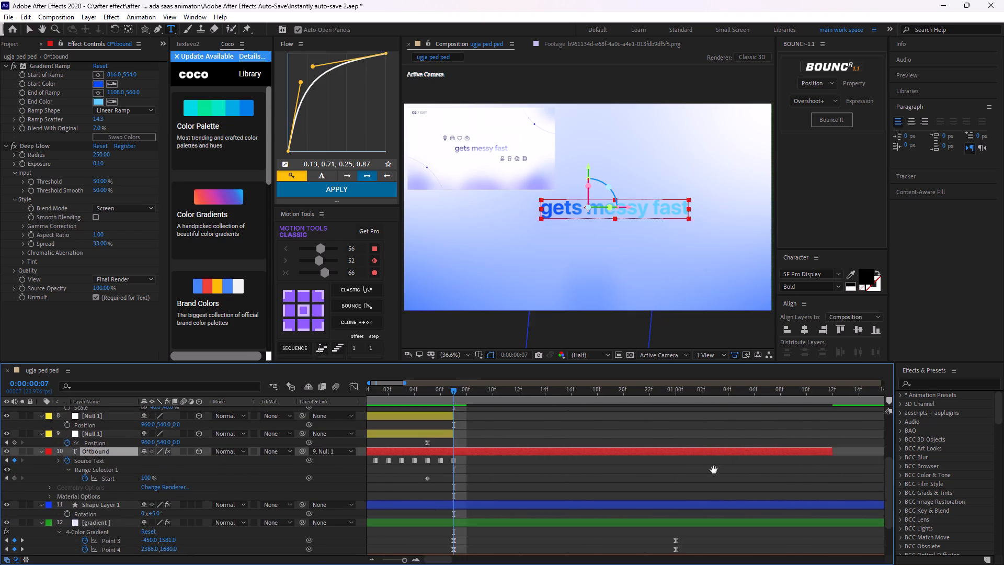
alt+scroll(714, 470, down, 1)
alt+middle_drag(714, 470, 600, 467)
alt+scroll(647, 467, down, 1)
key(space)
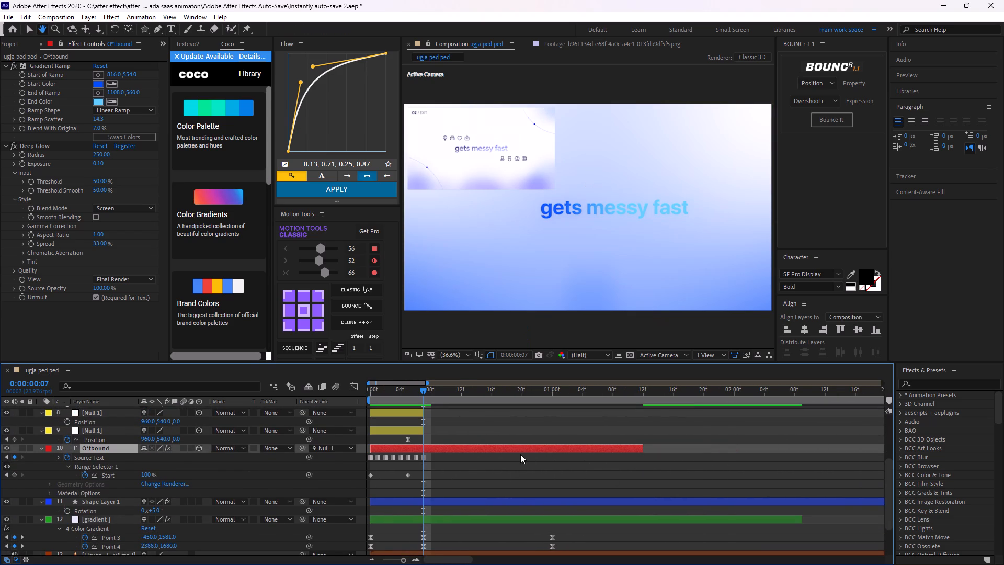
key(space)
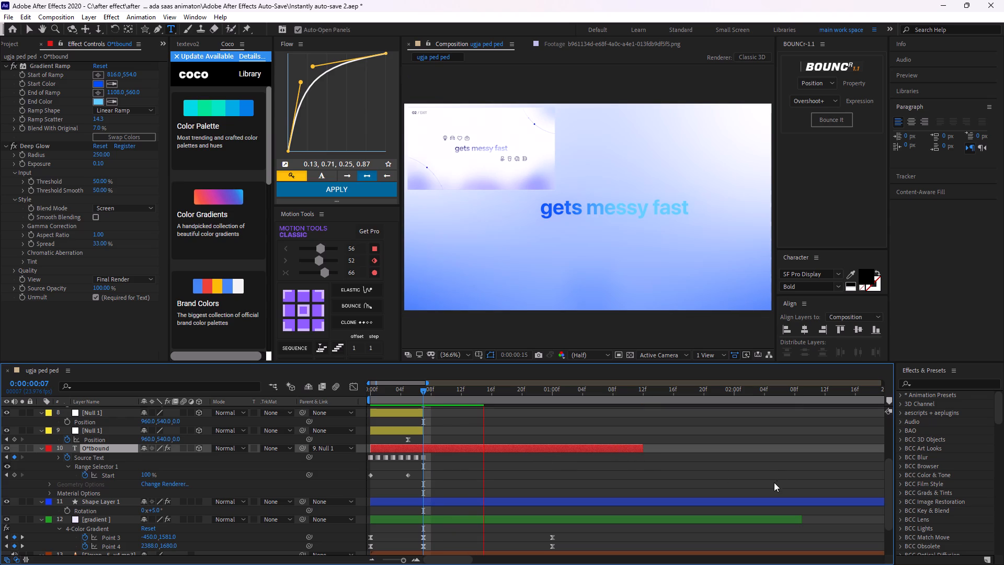
alt+scroll(718, 488, down, 1)
alt+scroll(644, 473, down, 1)
alt+scroll(644, 473, up, 1)
alt+scroll(644, 473, down, 1)
key(space)
key(space)
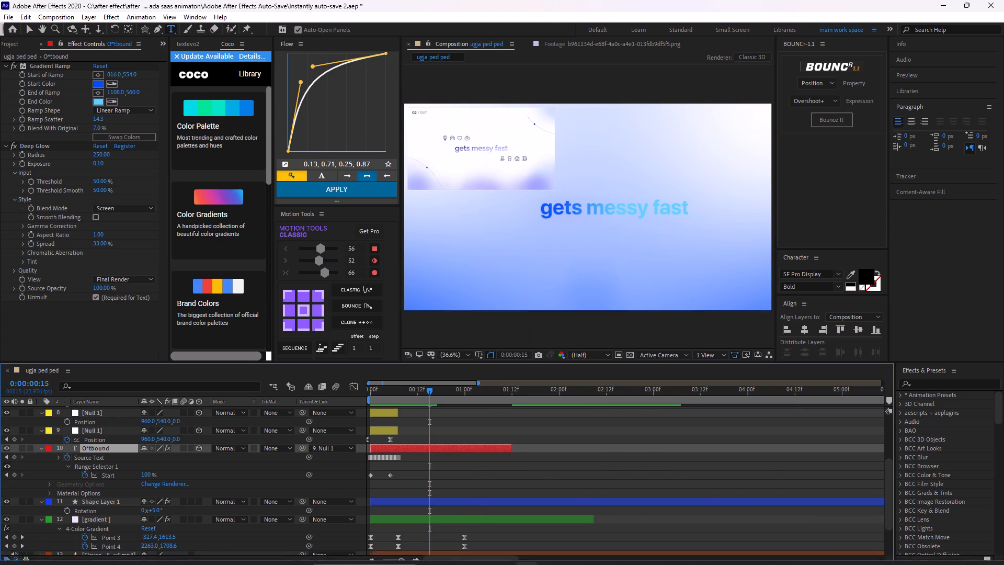
Close the separate image viewer window showing the b961134d reference image.
click(904, 548)
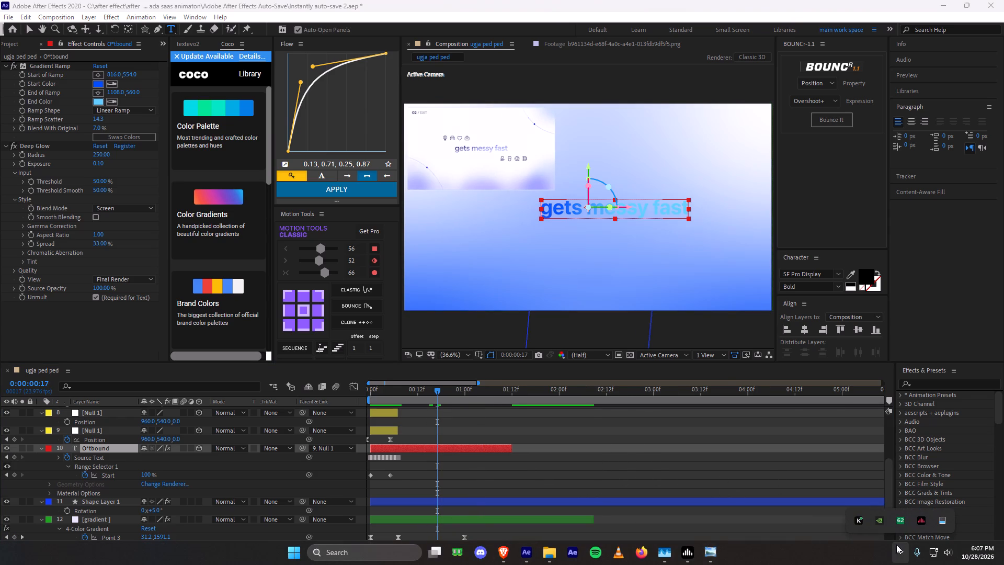
click(899, 548)
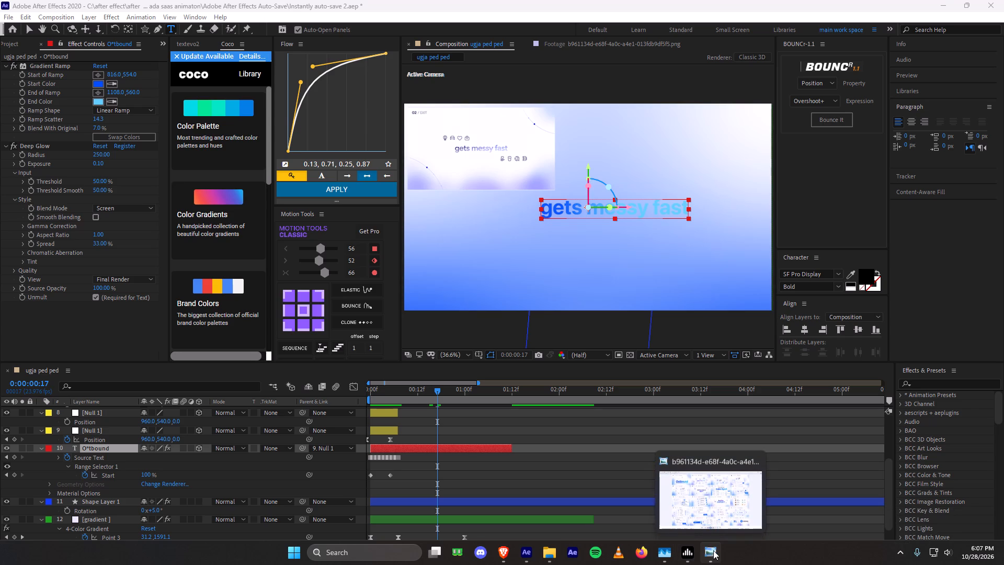
right_click(713, 550)
click(704, 519)
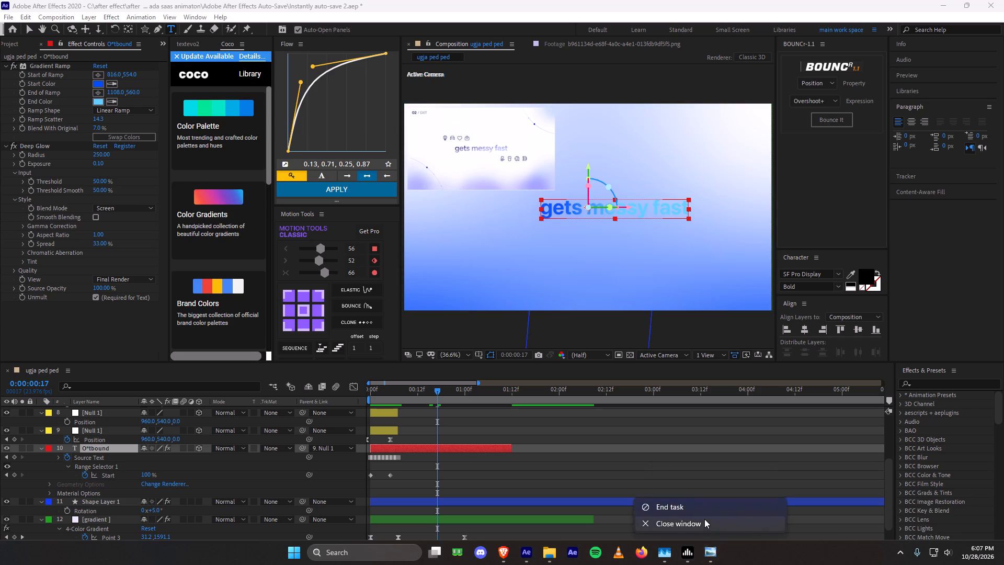
Switch to Task Manager to check the running system load.
click(898, 559)
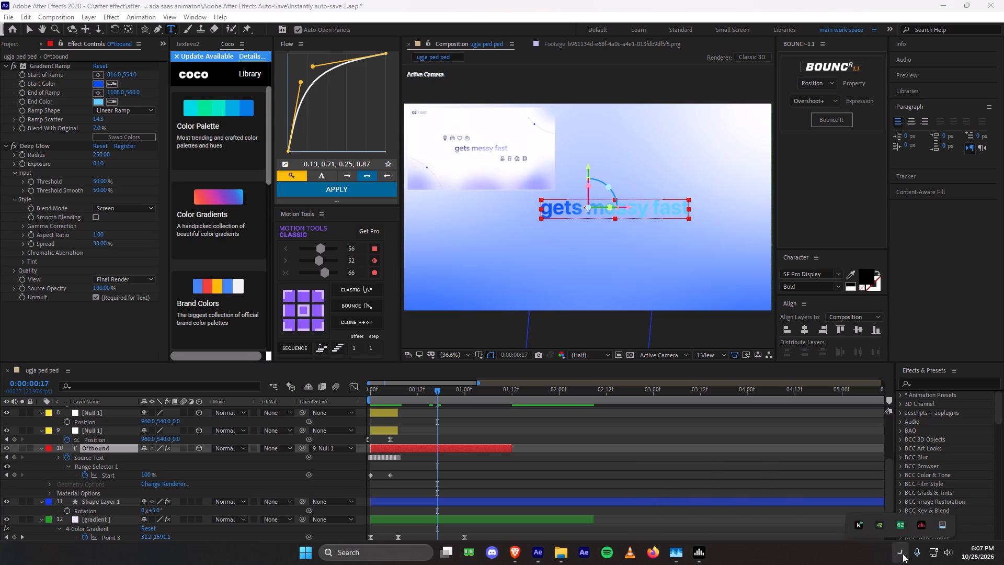
click(908, 549)
right_click(771, 555)
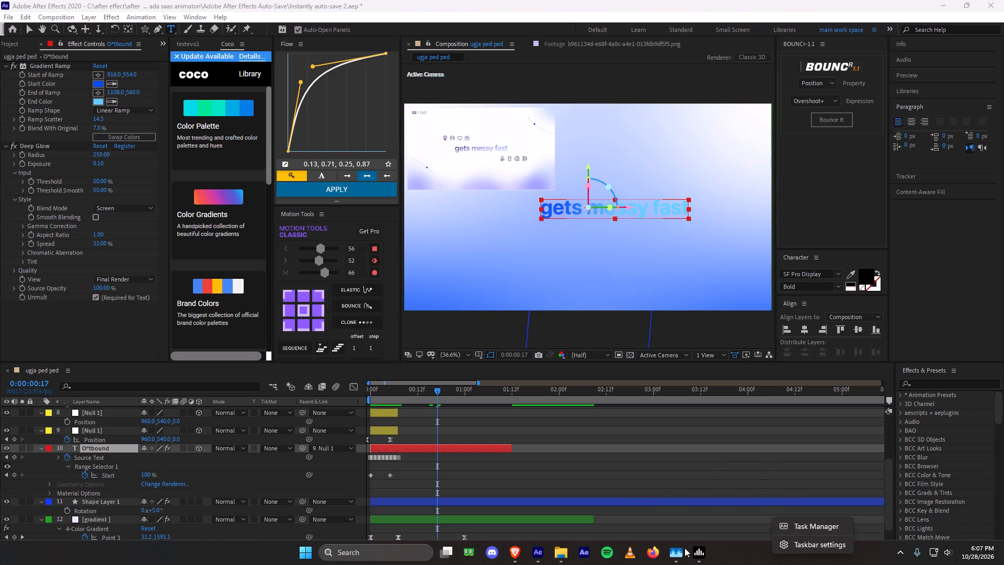
click(683, 548)
click(674, 554)
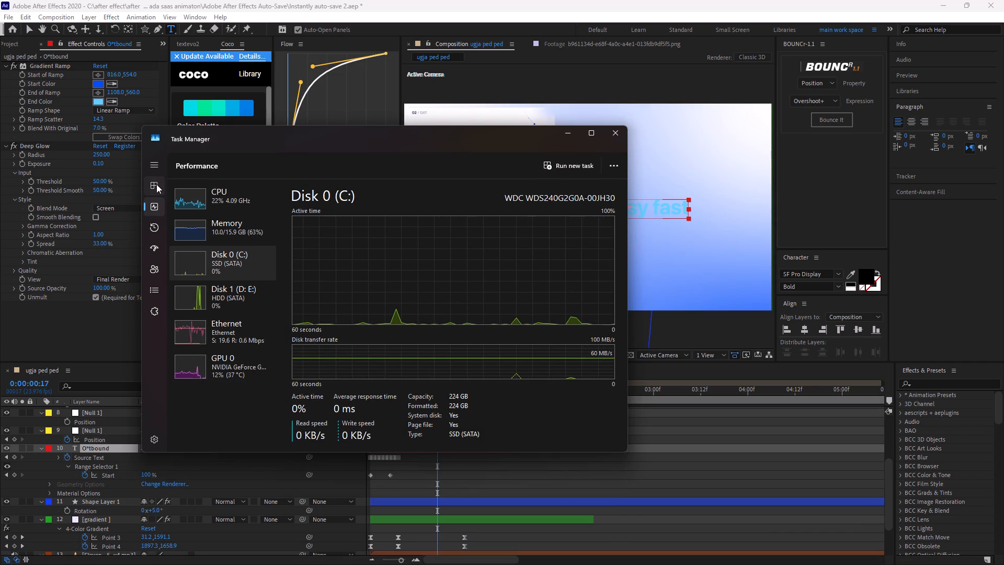
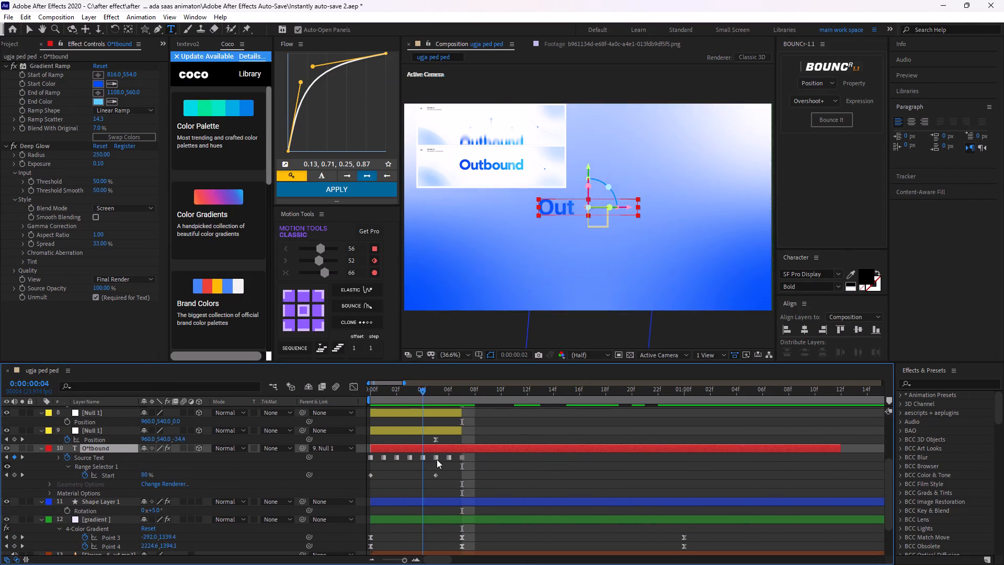
Open the "gets messy fast" text for editing at frame 8, adding a Source Text keyframe there.
drag(437, 459, 426, 462)
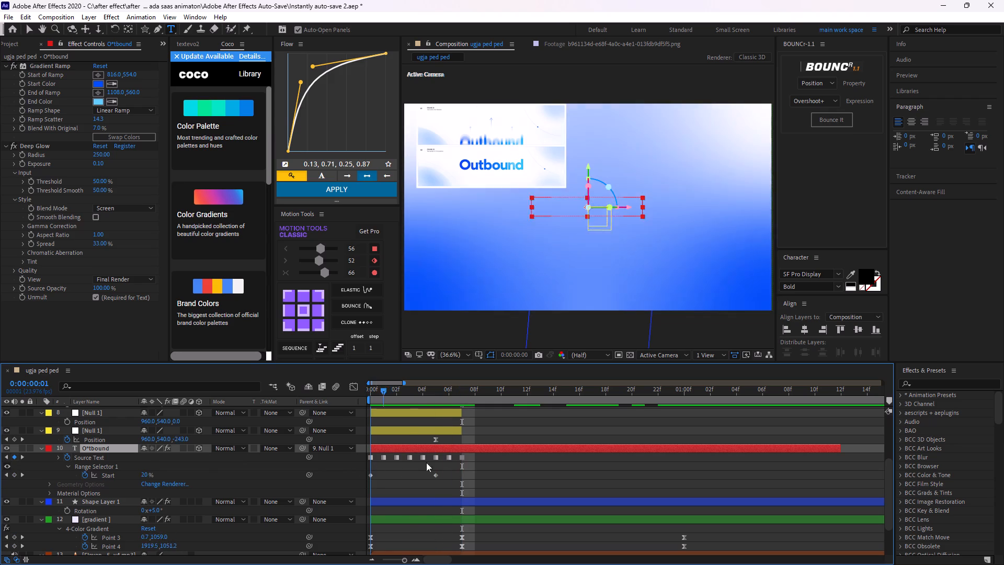
drag(426, 462, 471, 474)
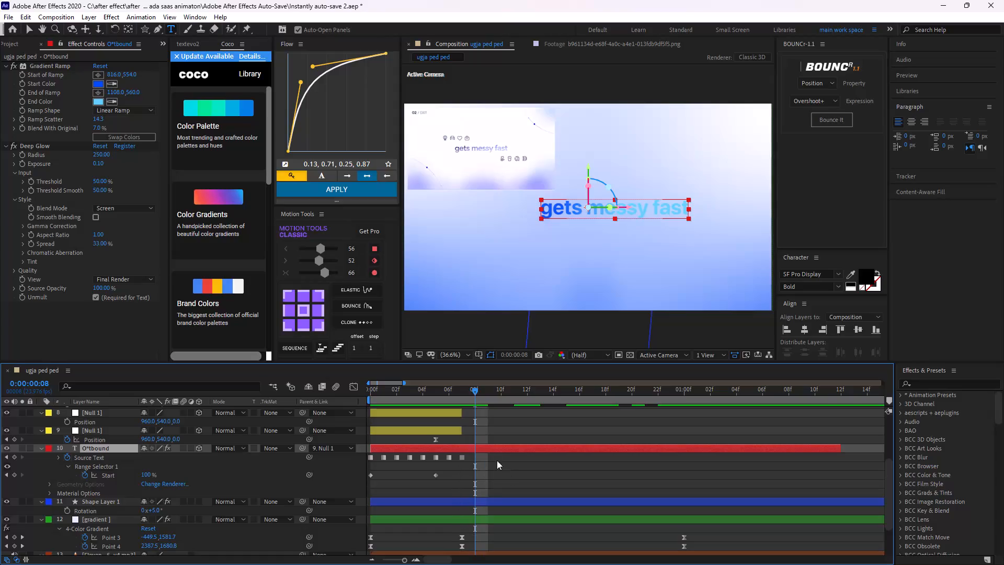
double_click(476, 452)
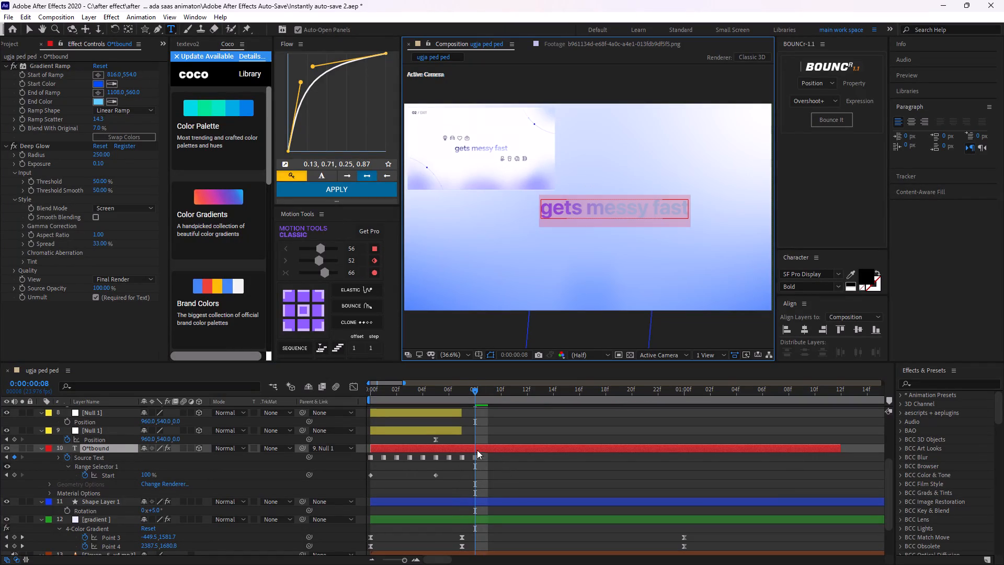
click(528, 465)
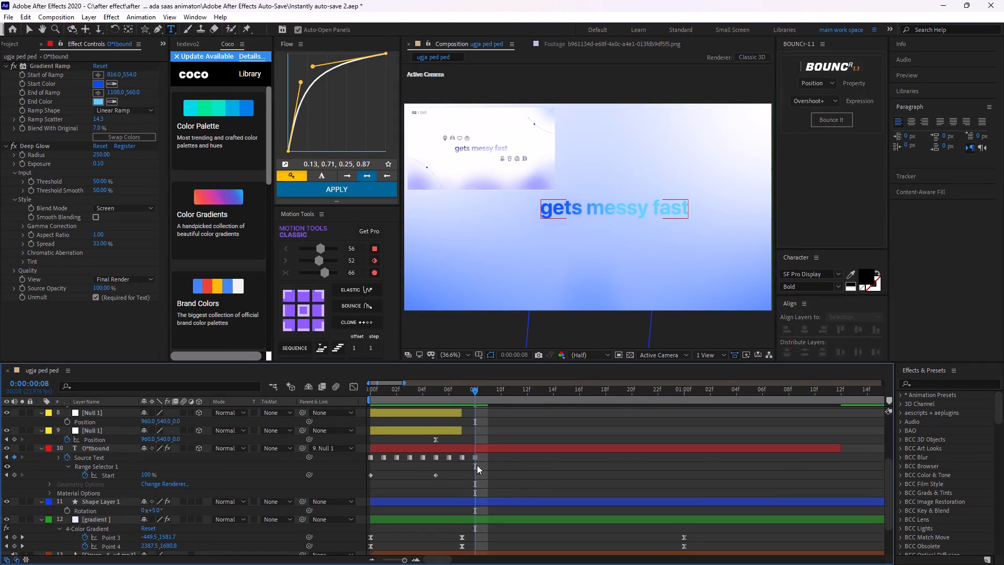
At frame 8, centre the O*tbound layer's anchor point within "gets messy fast" and move the layer horizontally to the composition's centre.
drag(475, 389, 462, 417)
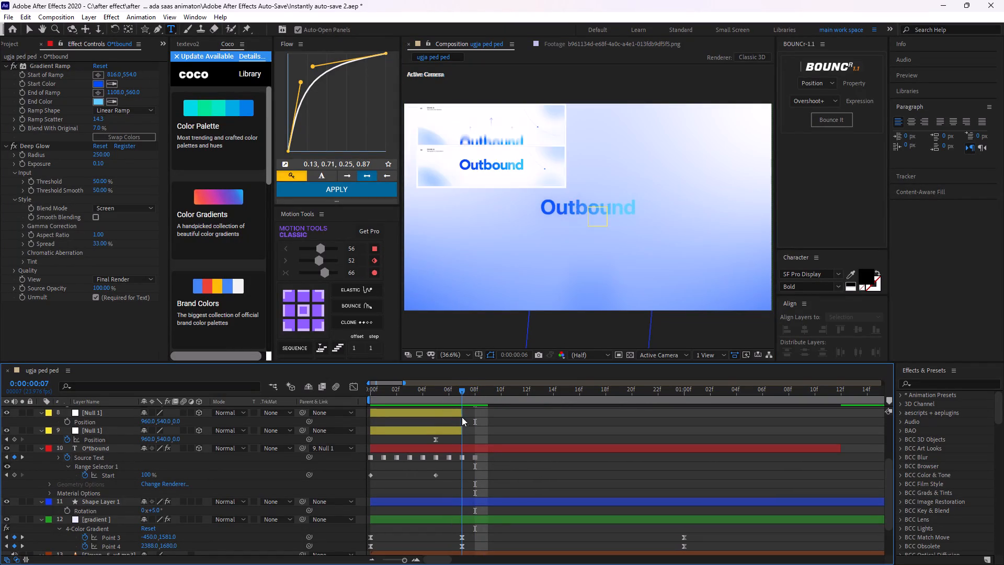
drag(462, 417, 477, 468)
click(487, 453)
click(495, 447)
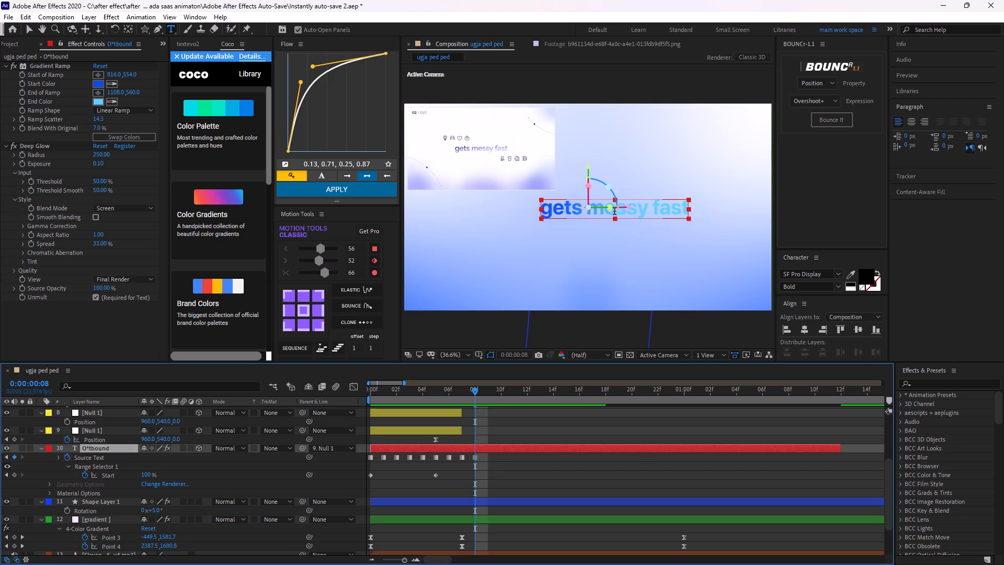
key(ctrl+alt+Home)
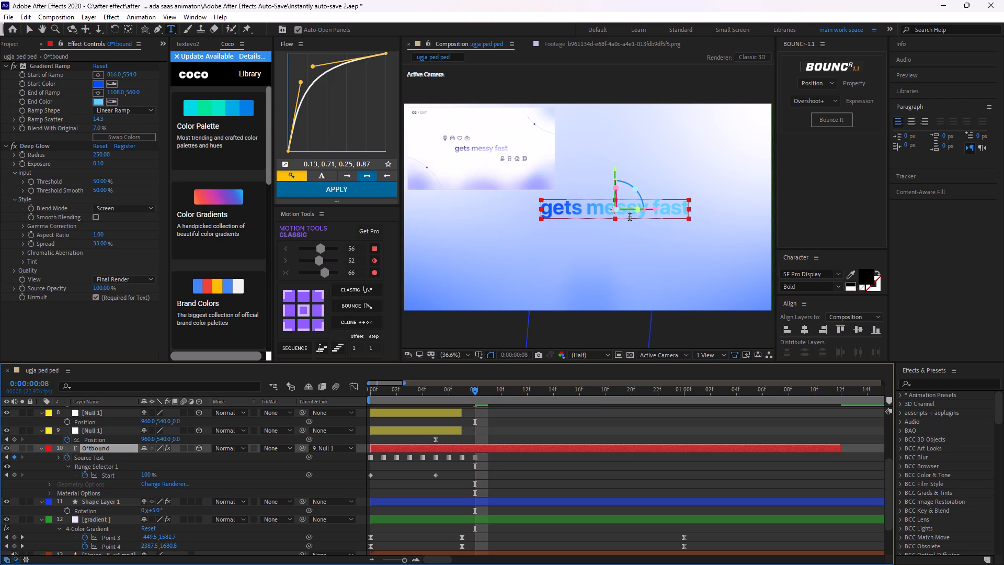
key(v)
drag(657, 209, 631, 216)
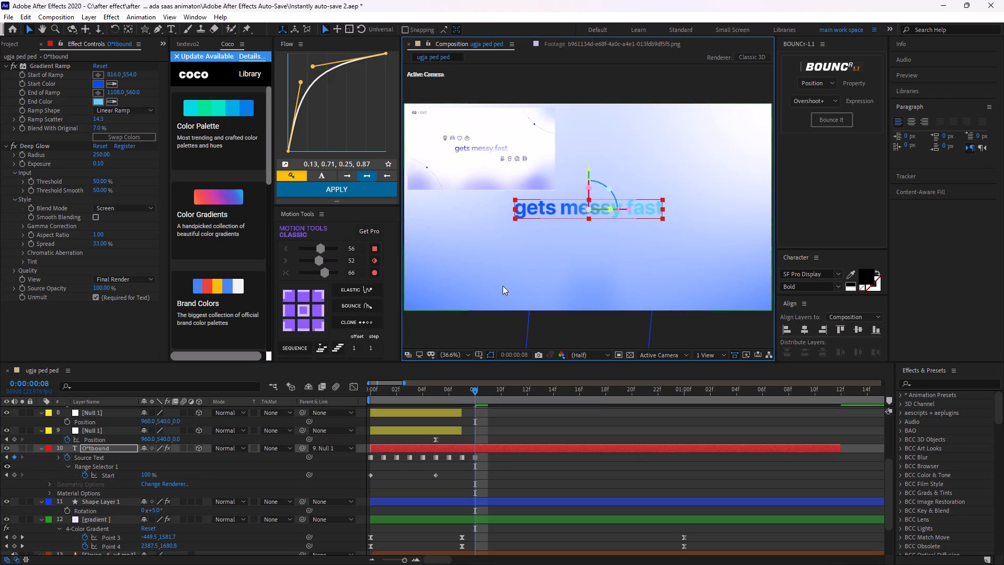
Display the Title/Action Safe guides and move the "gets messy fast" text slightly up to the composition's vertical centre.
click(477, 356)
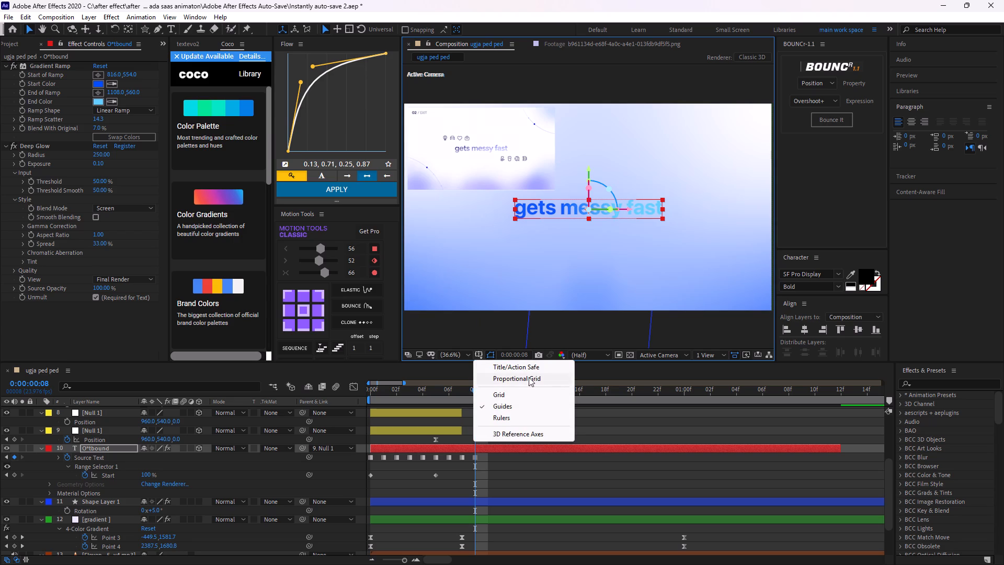
click(529, 371)
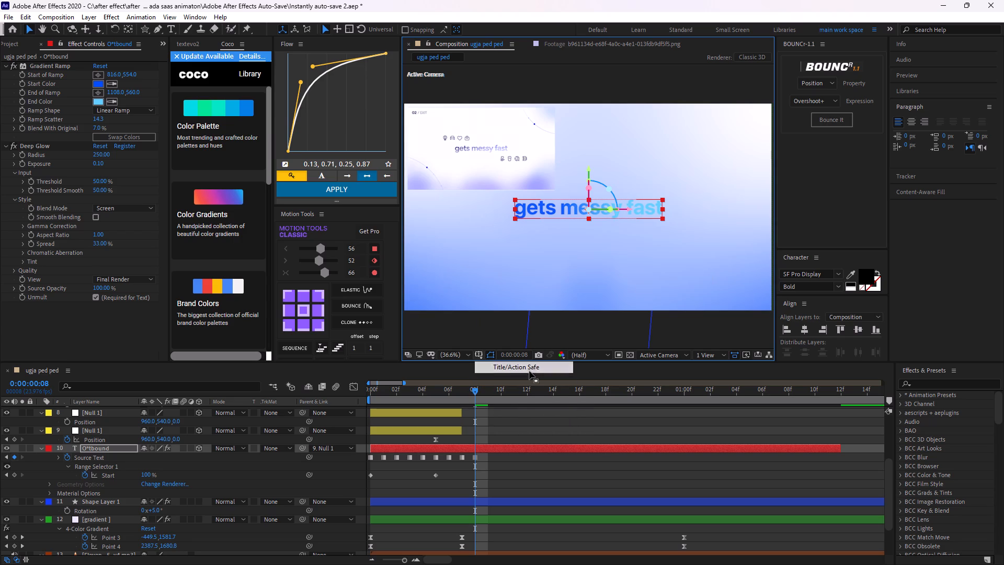
scroll(623, 193, down, 1)
scroll(623, 193, up, 2)
scroll(620, 196, down, 1)
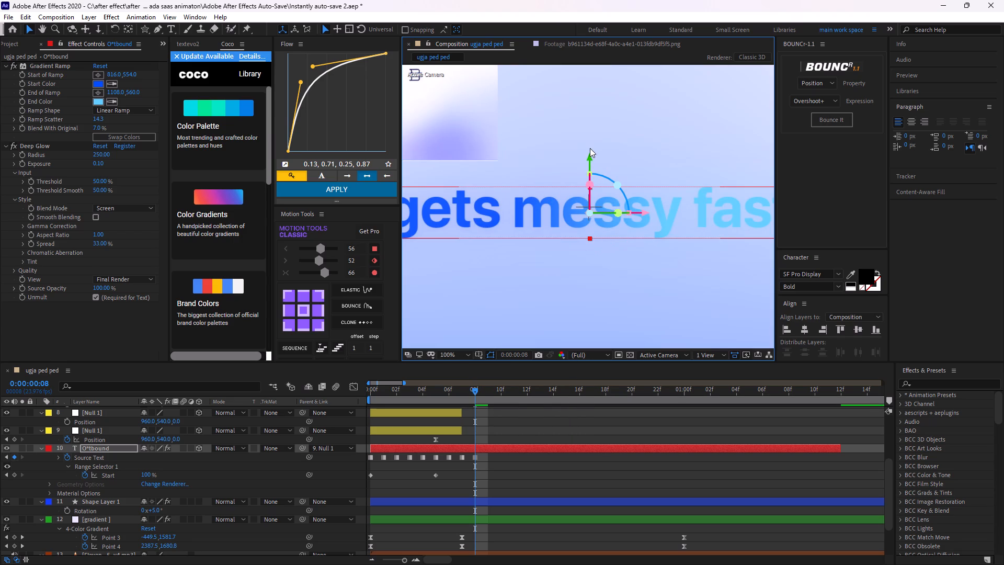
drag(590, 156, 590, 150)
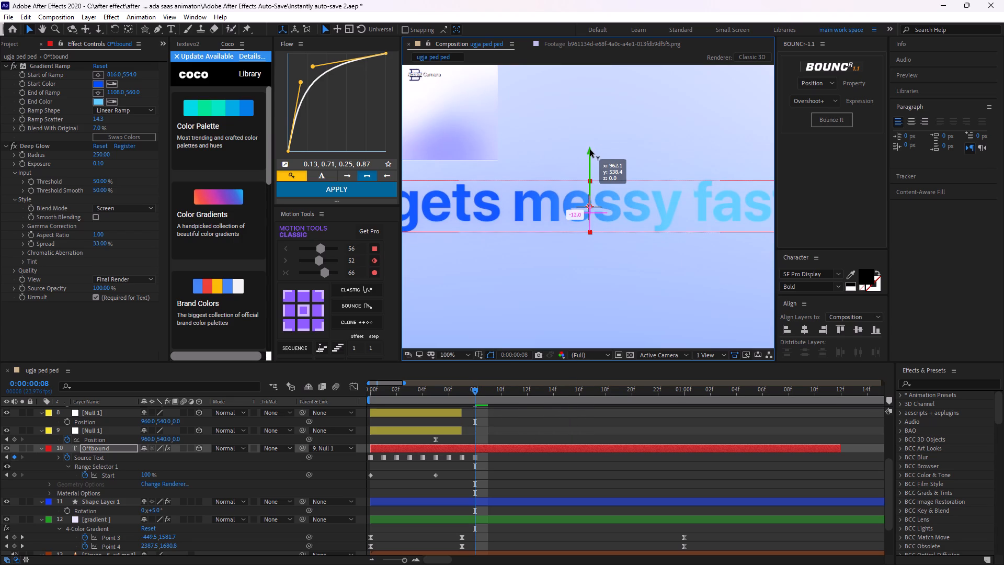
drag(590, 150, 586, 151)
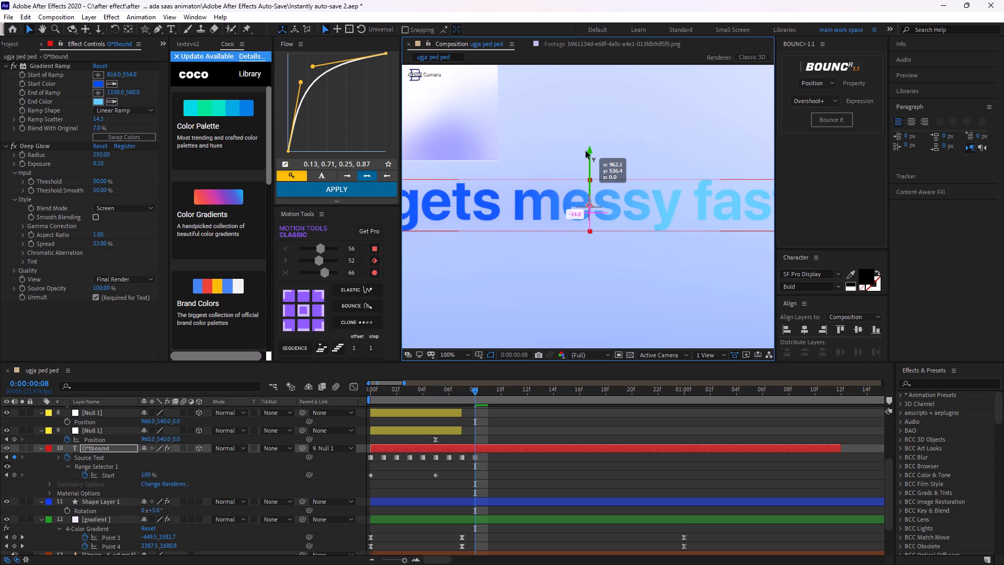
drag(586, 151, 586, 151)
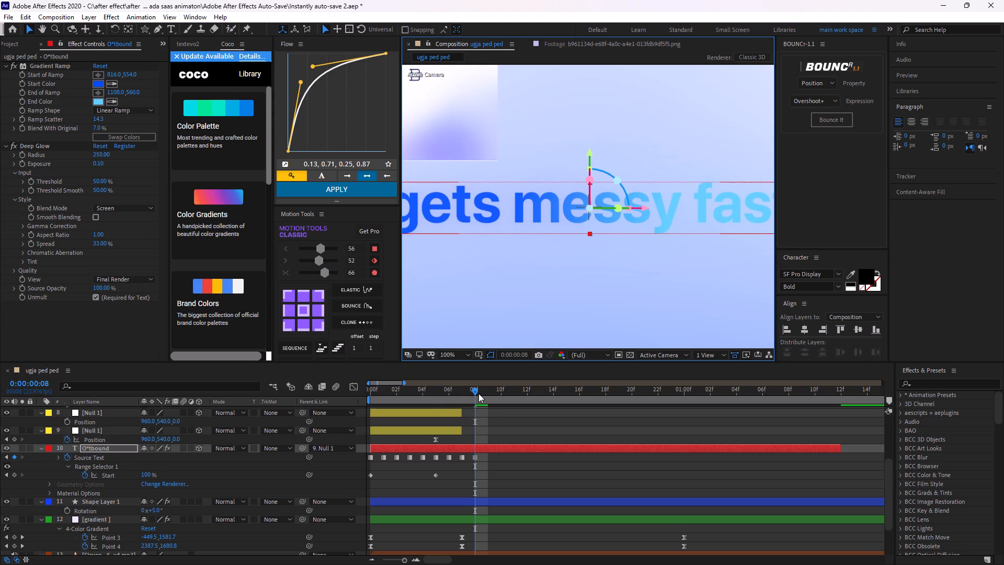
Review the change from "Outbound" to "gets messy fast" by scrubbing the opening frames and previewing from the start, ending at frame 8.
drag(478, 393, 457, 411)
scroll(616, 233, up, 1)
scroll(616, 233, down, 2)
middle_drag(648, 272, 644, 270)
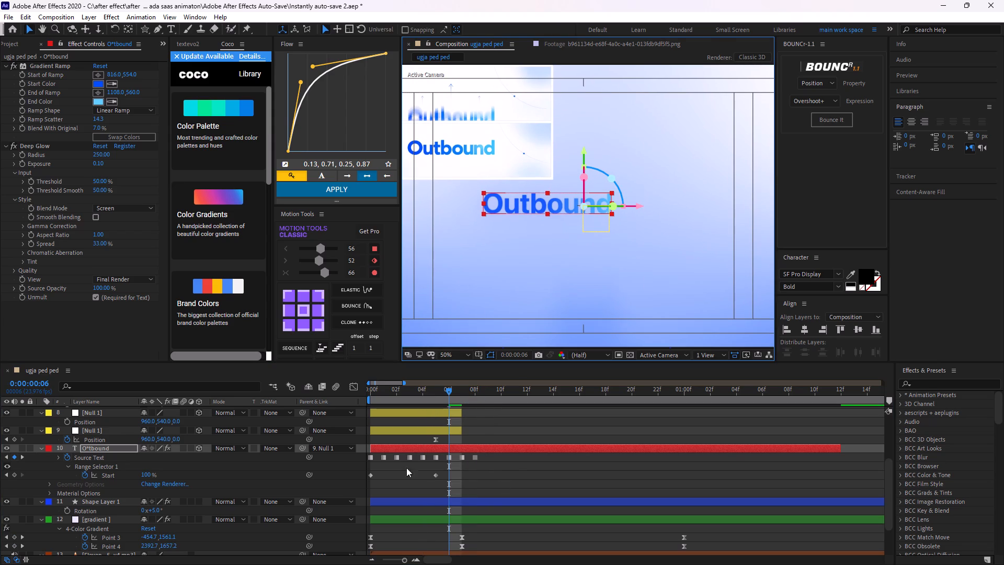
drag(450, 392, 472, 400)
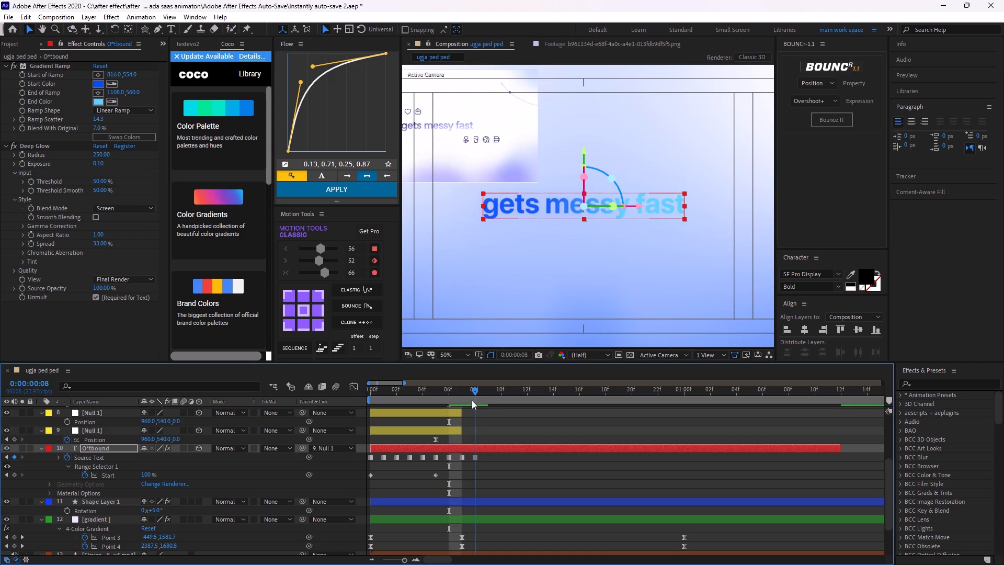
drag(472, 400, 417, 436)
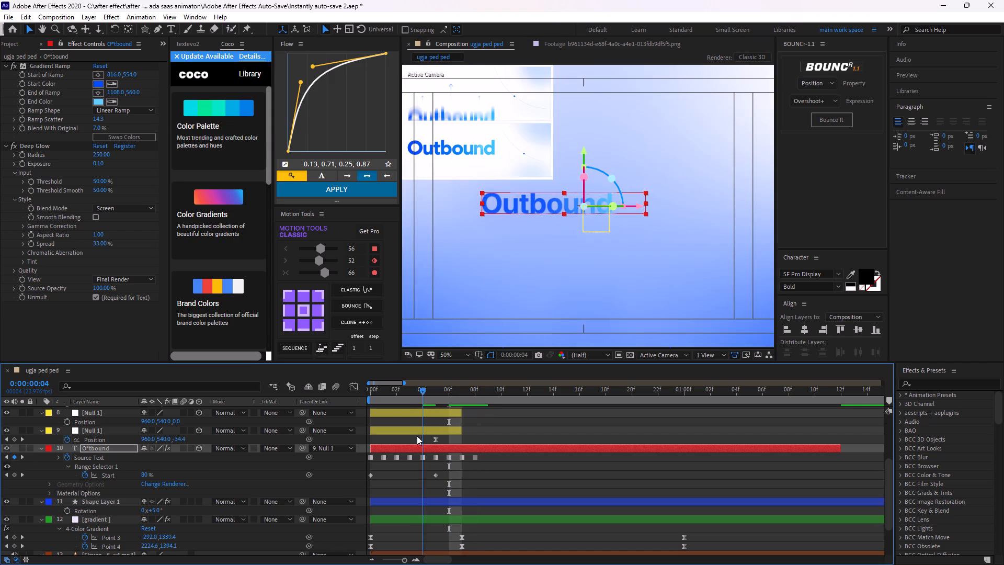
drag(417, 436, 451, 457)
middle_drag(575, 237, 616, 231)
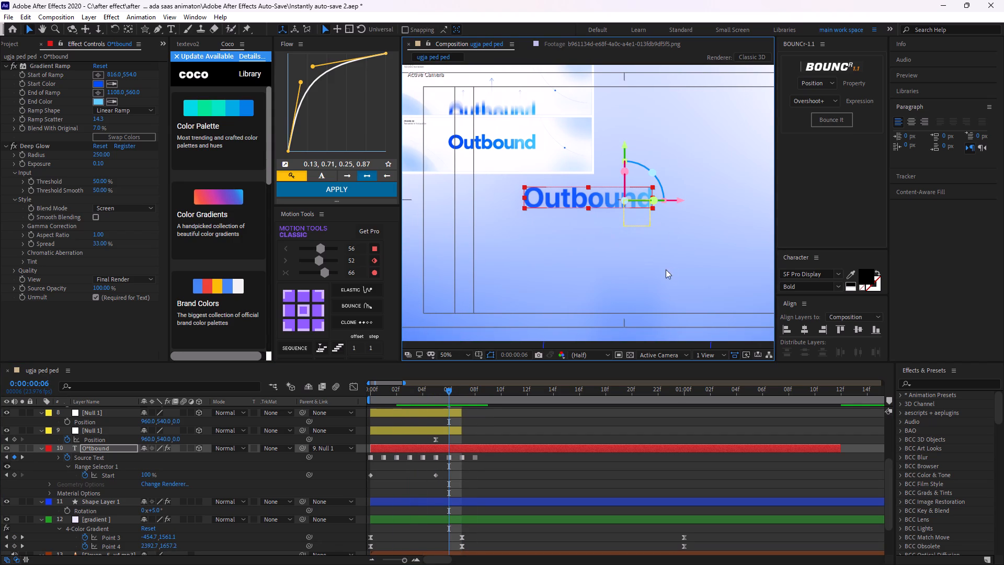
click(443, 477)
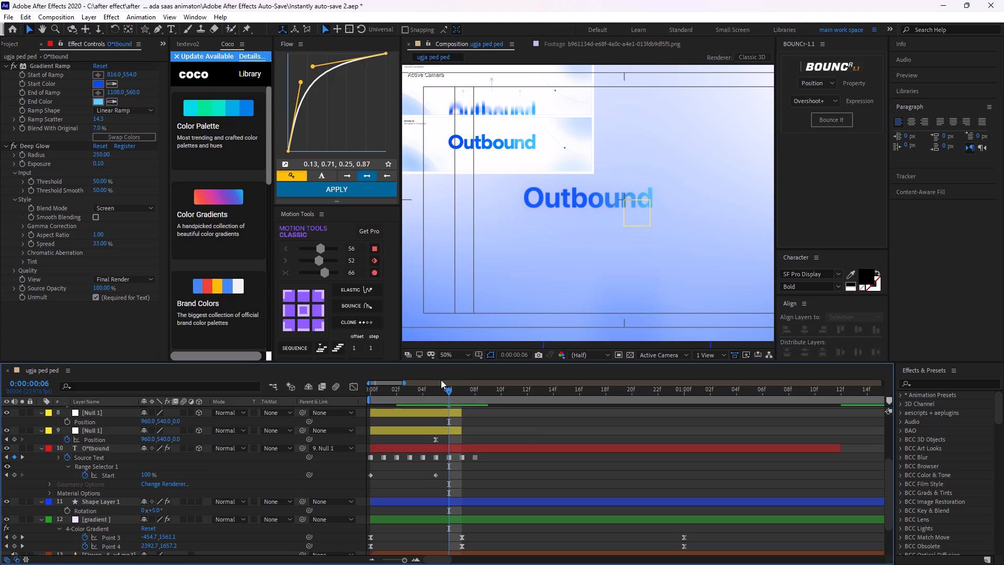
drag(450, 388, 469, 438)
drag(462, 393, 255, 437)
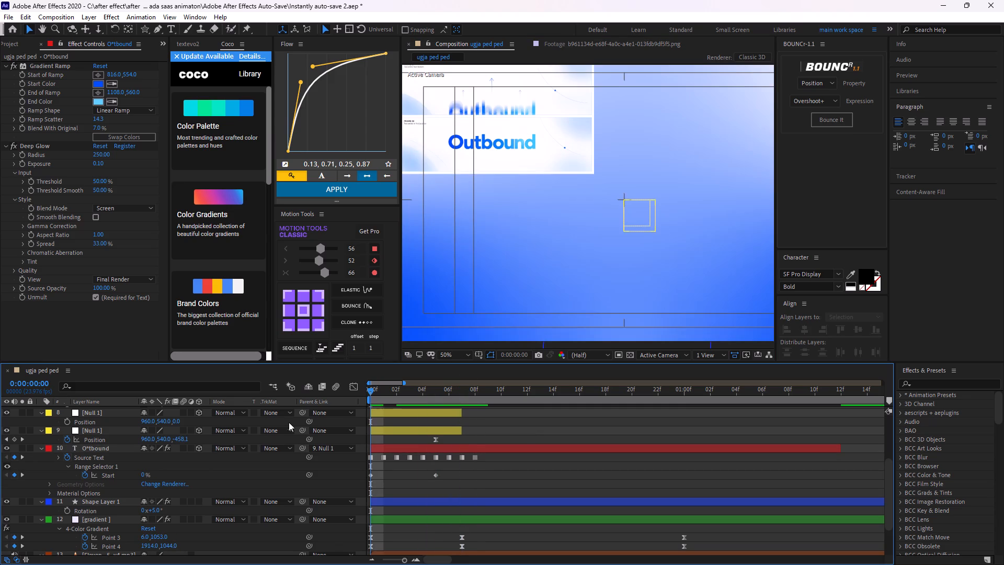
key(space)
key(space)
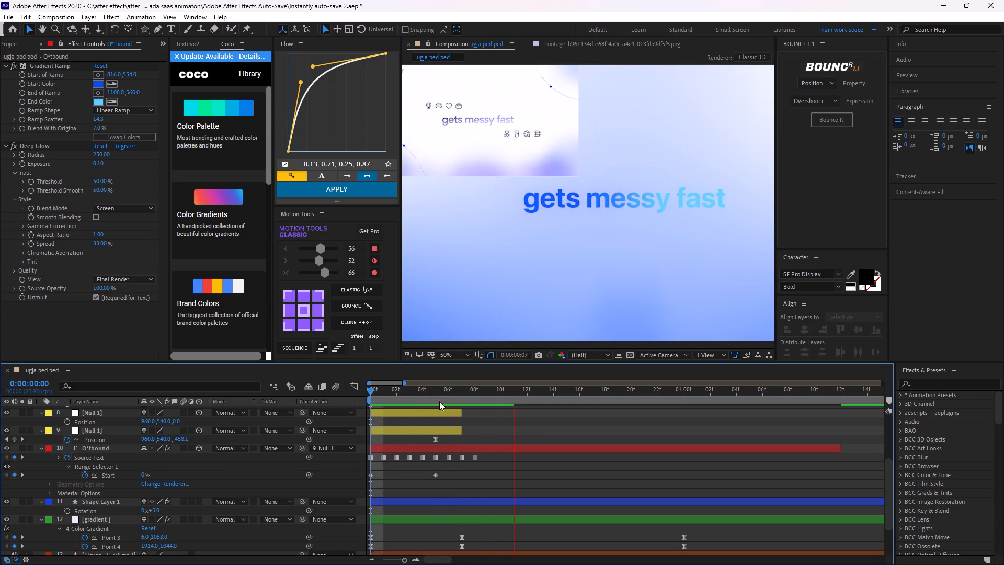
drag(497, 395, 480, 409)
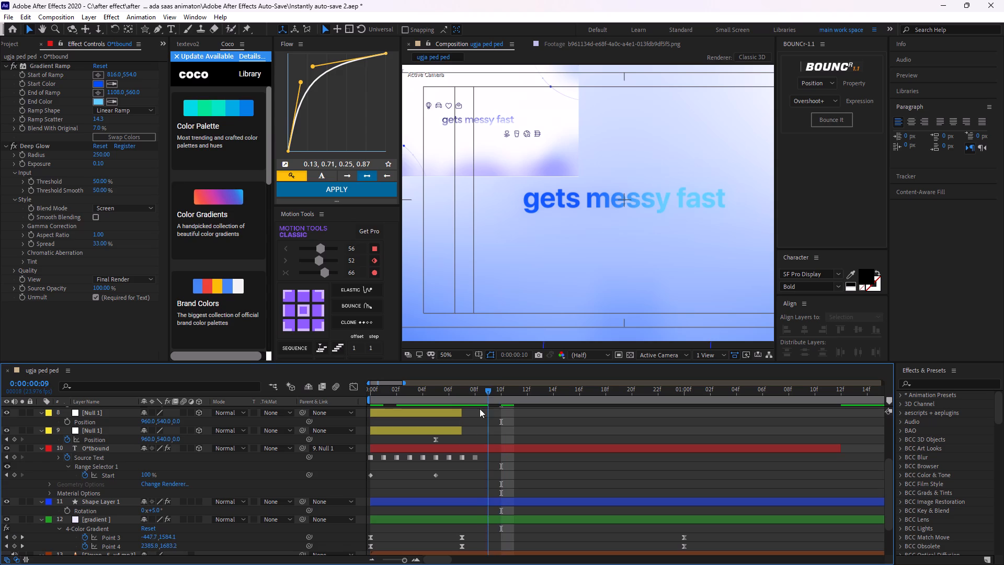
drag(480, 409, 474, 435)
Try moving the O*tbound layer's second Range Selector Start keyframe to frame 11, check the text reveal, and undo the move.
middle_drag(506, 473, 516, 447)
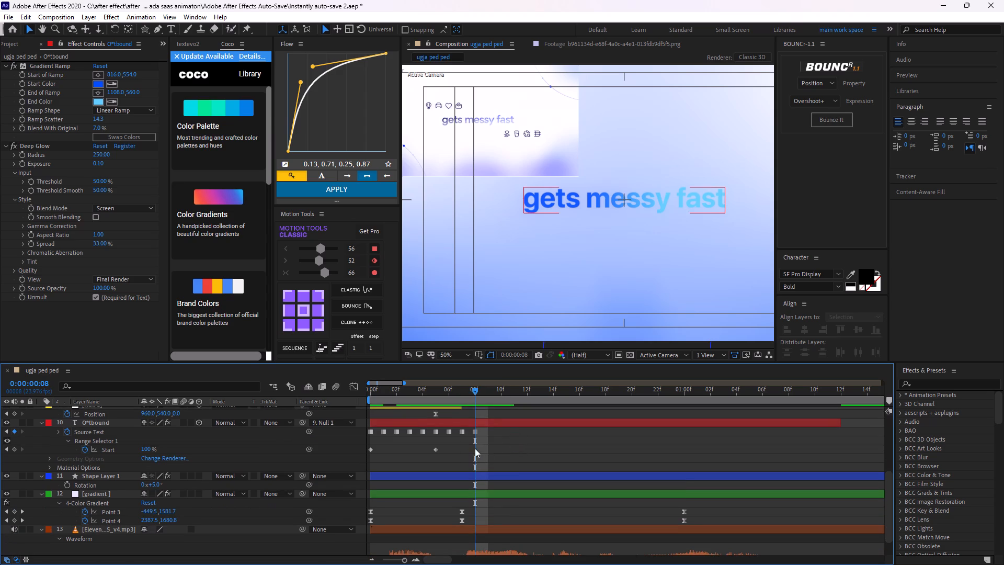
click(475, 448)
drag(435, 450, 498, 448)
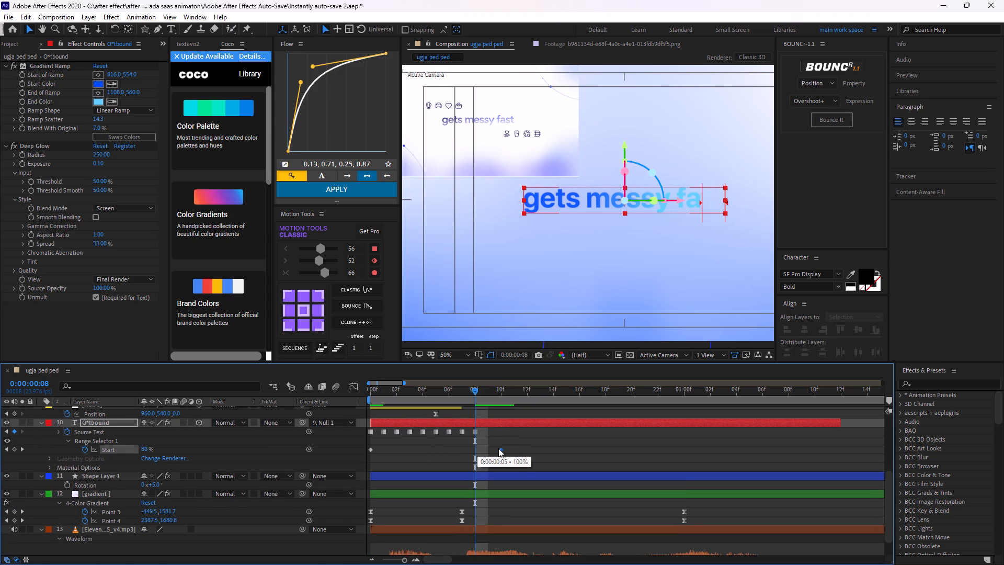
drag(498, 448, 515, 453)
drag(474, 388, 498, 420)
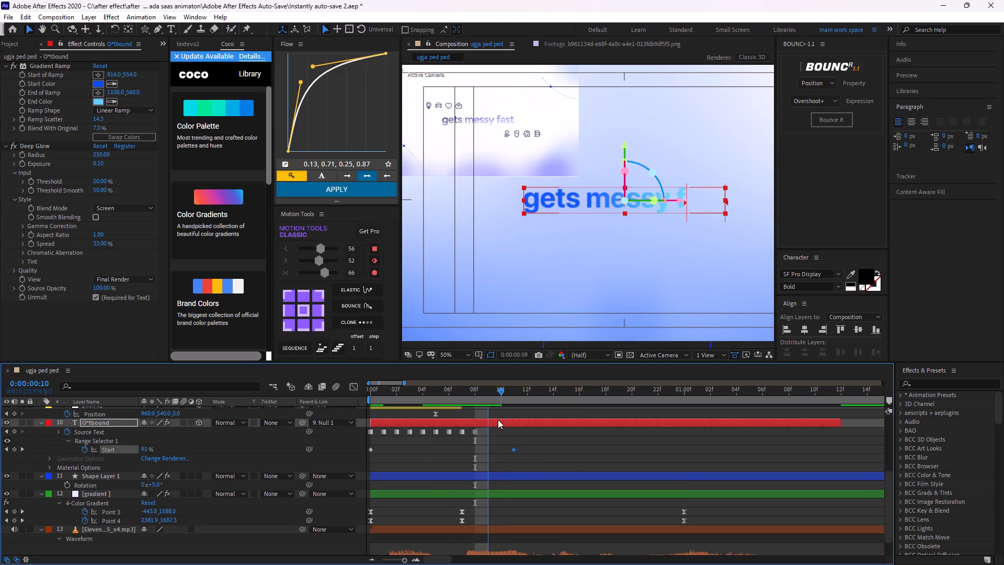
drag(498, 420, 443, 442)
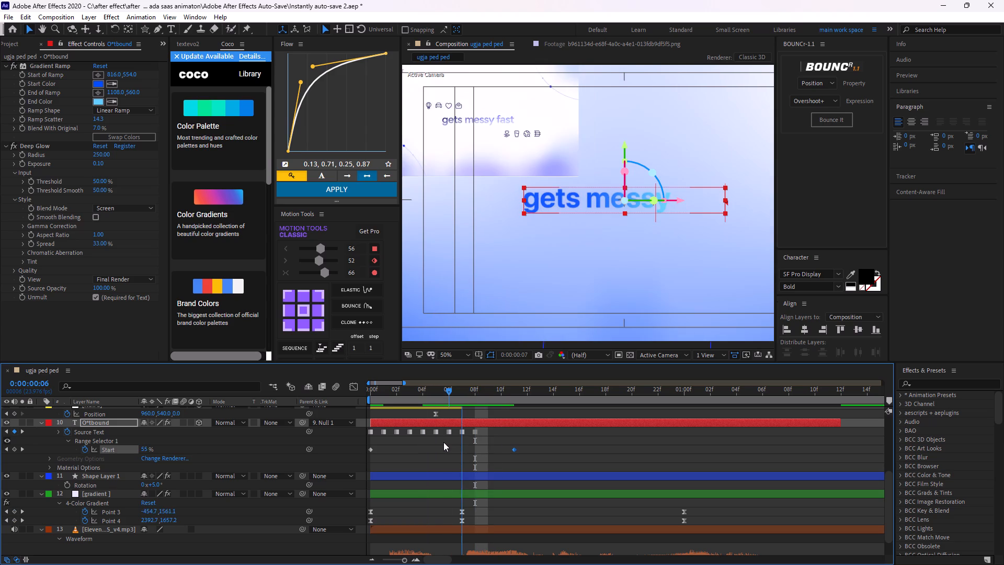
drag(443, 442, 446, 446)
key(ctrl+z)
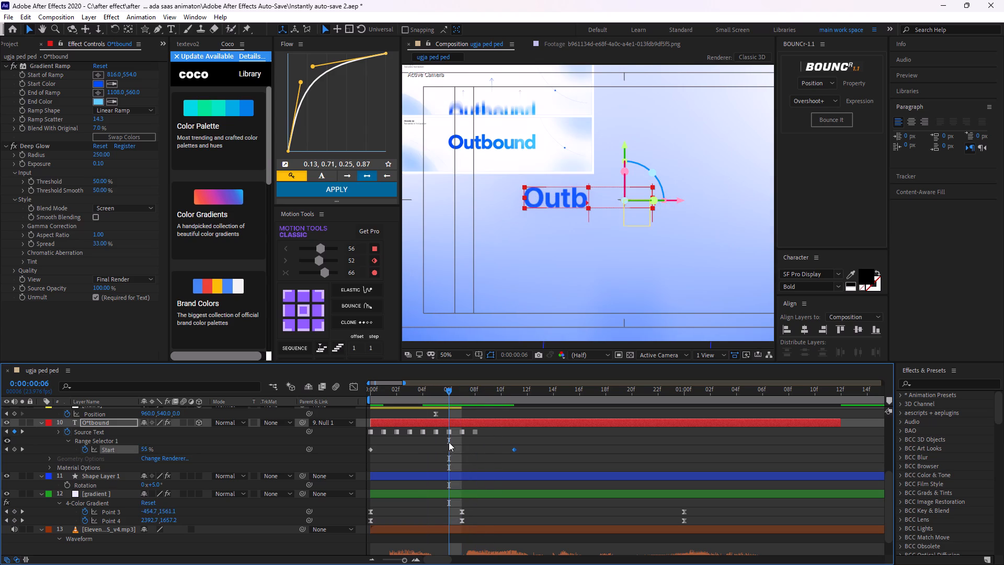
At frame 8, insert "Outbound" and a space before "gets messy fast" in the O*tbound text layer.
drag(474, 391, 430, 421)
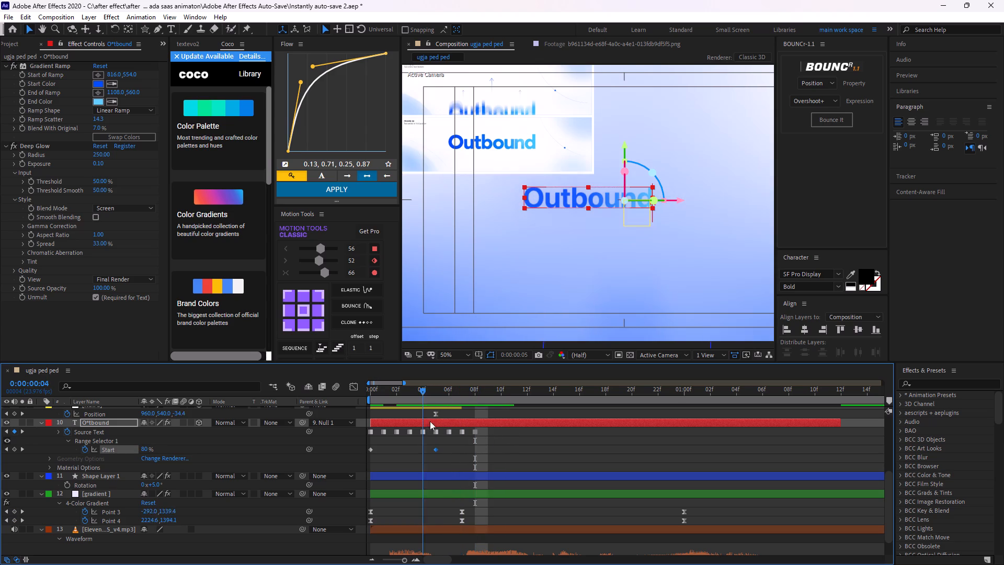
drag(430, 421, 471, 442)
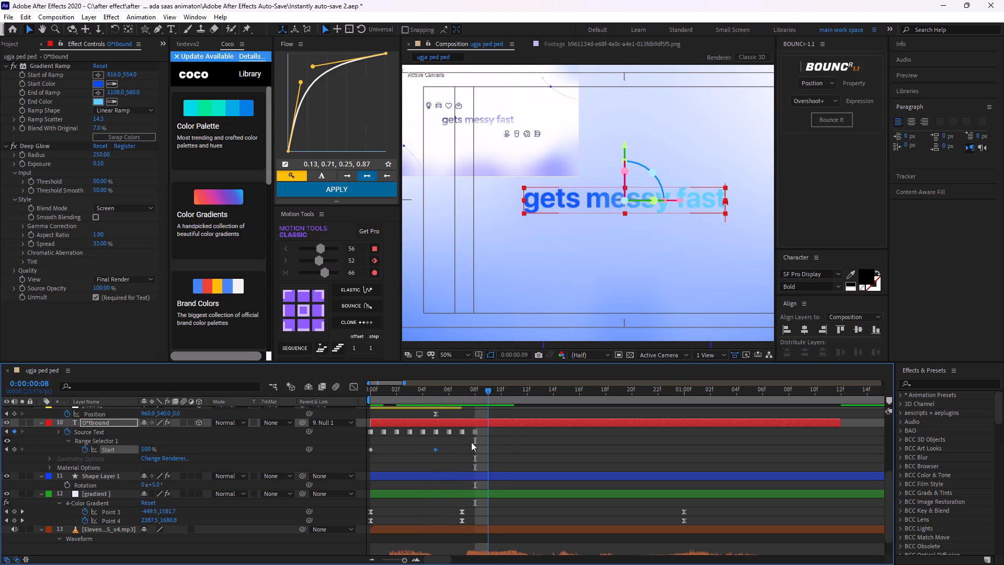
drag(471, 442, 440, 442)
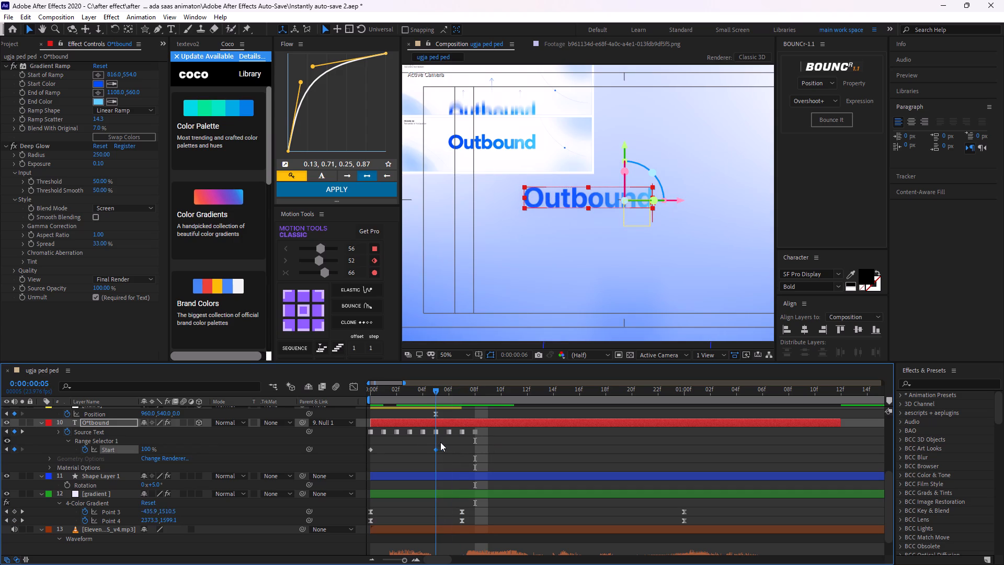
drag(440, 442, 474, 440)
click(487, 433)
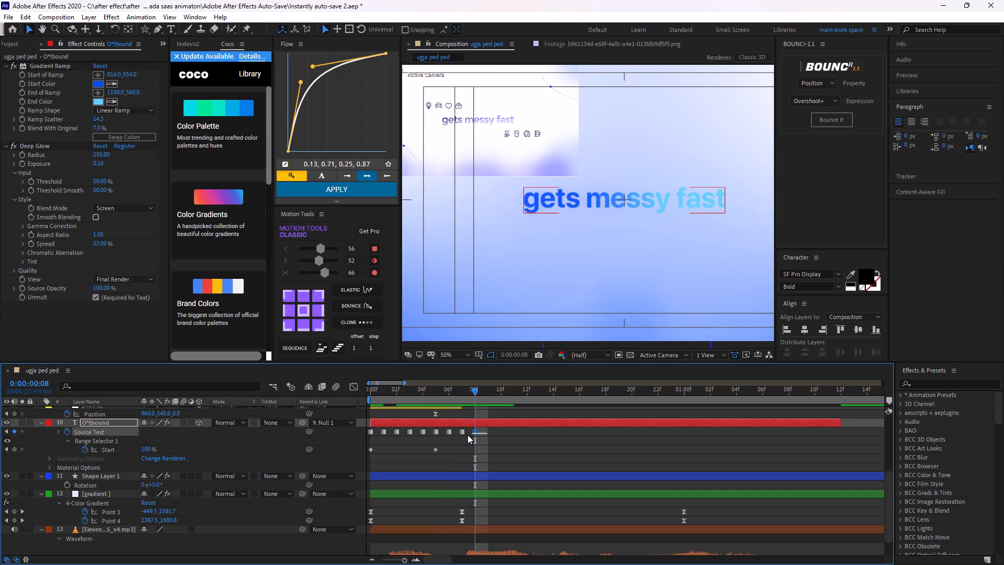
click(483, 438)
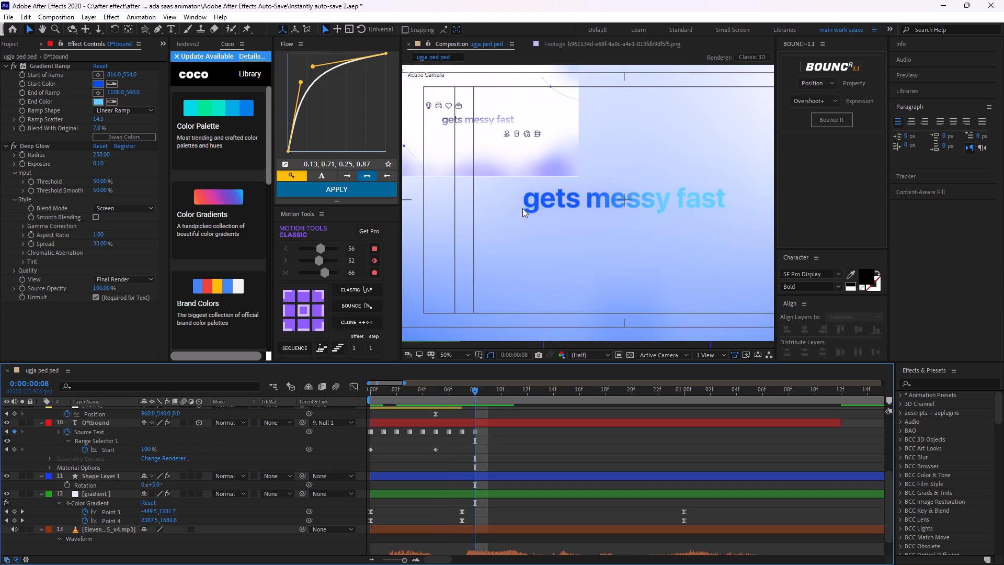
double_click(525, 199)
click(524, 199)
click(528, 200)
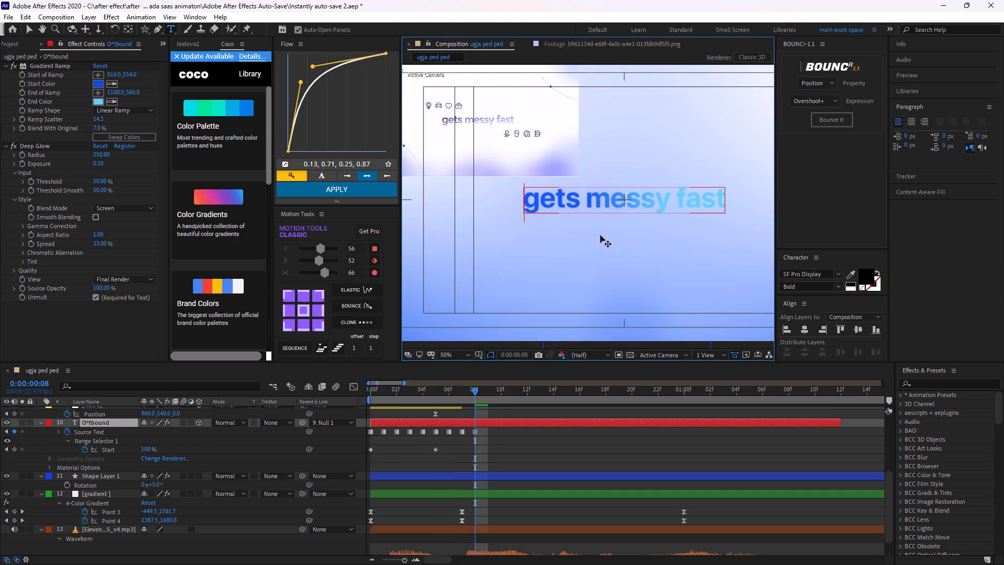
key(shift+o)
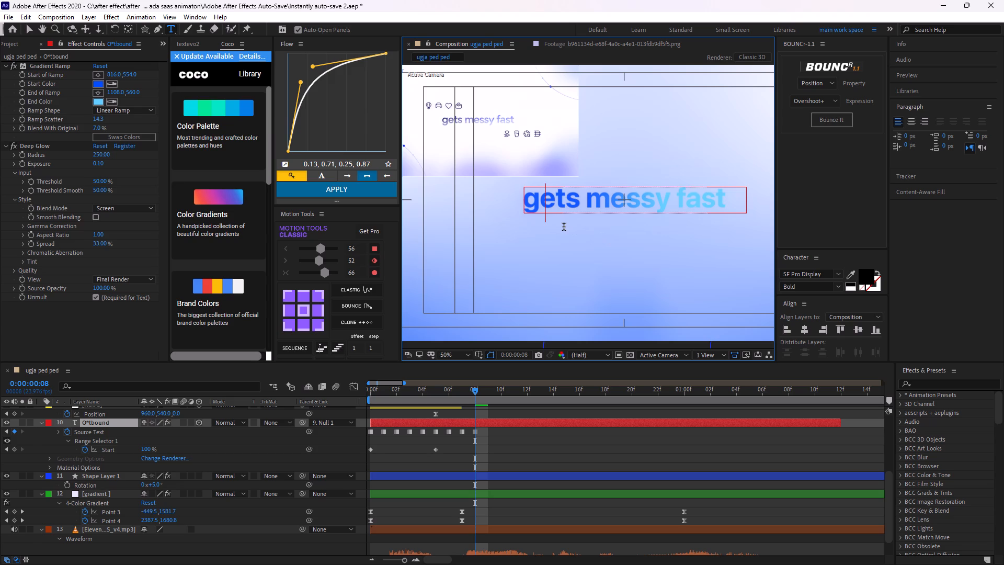
text(utbounf)
key(BackSpace)
key(d)
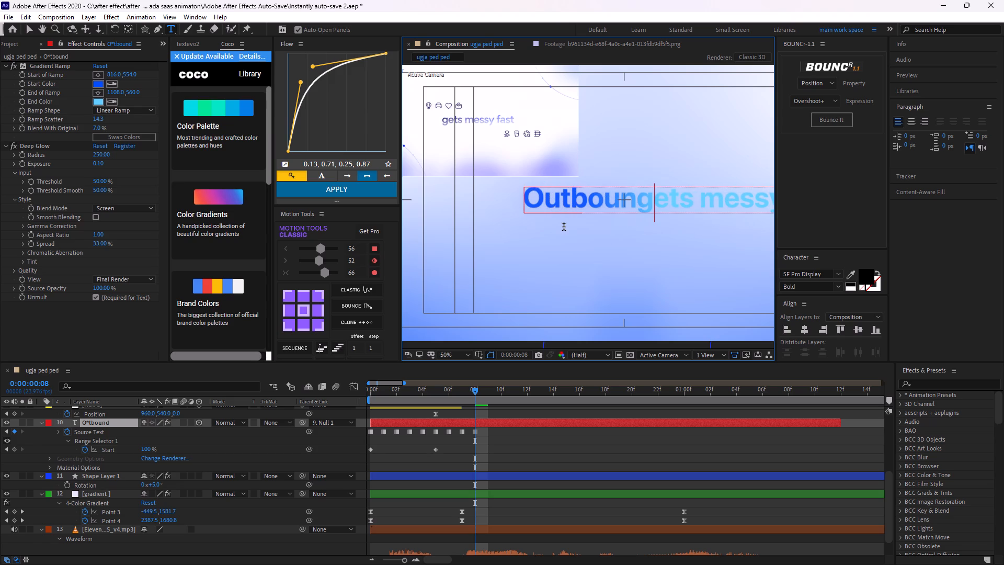
key(space)
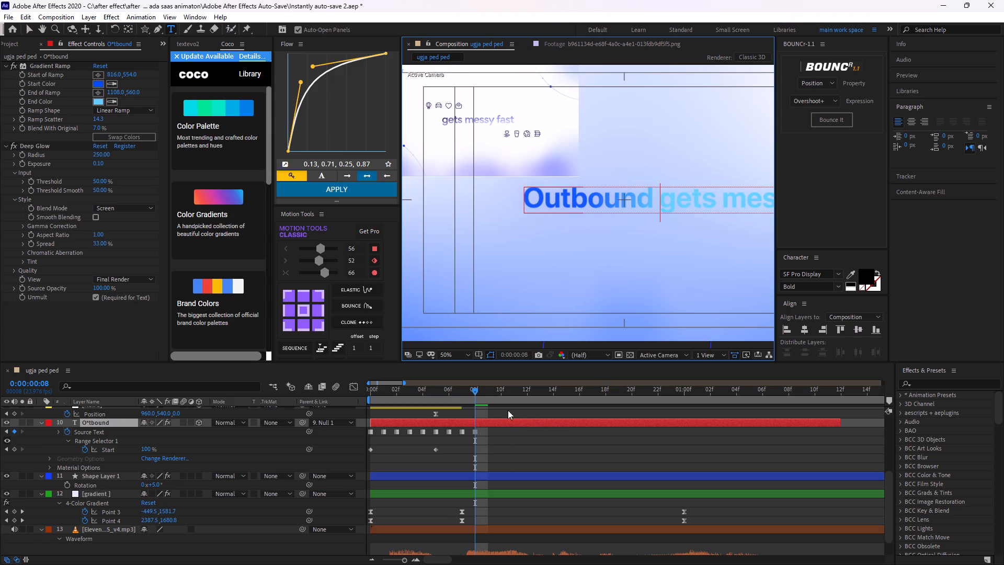
At frame 7, replace the O*tbound layer's text "gets messy fast" with "Outbound".
drag(473, 387, 471, 399)
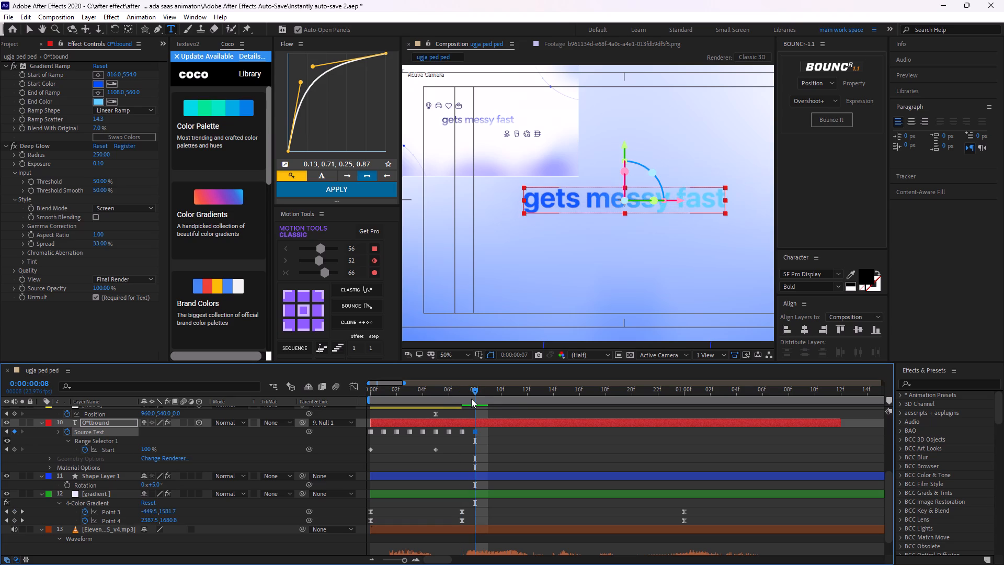
drag(471, 399, 452, 413)
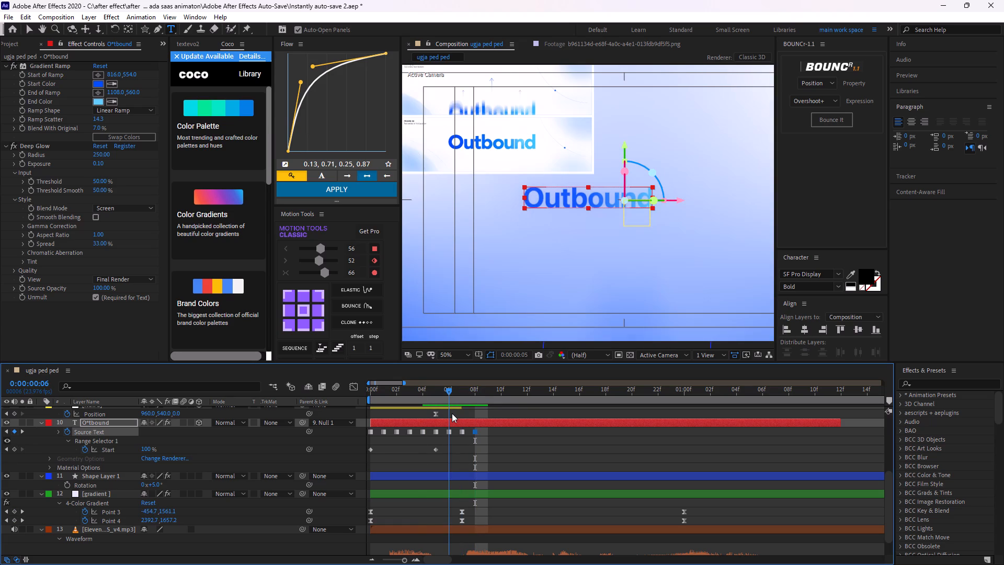
drag(452, 413, 459, 413)
double_click(463, 420)
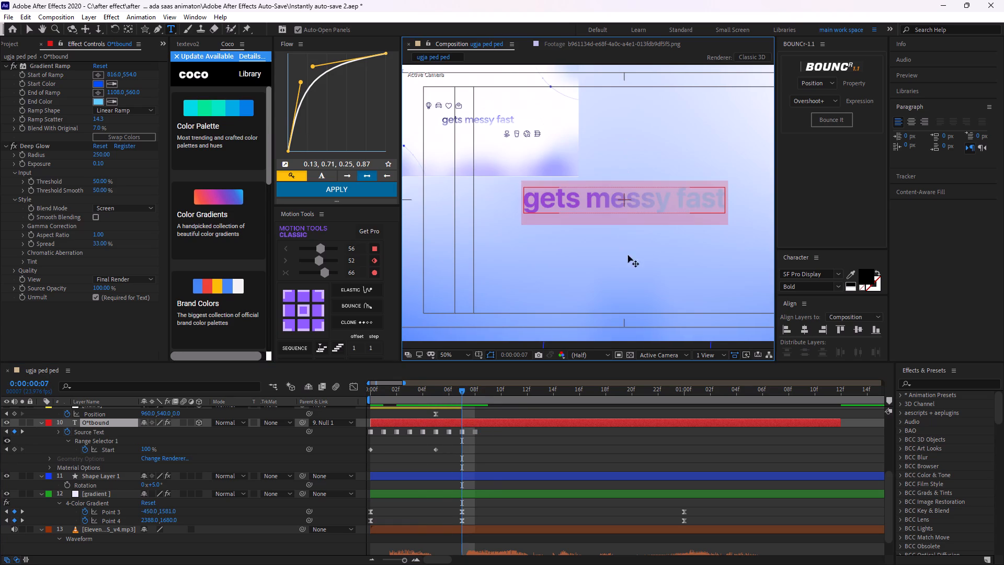
key(BackSpace)
text(OUt)
key(BackSpace)
key(BackSpace)
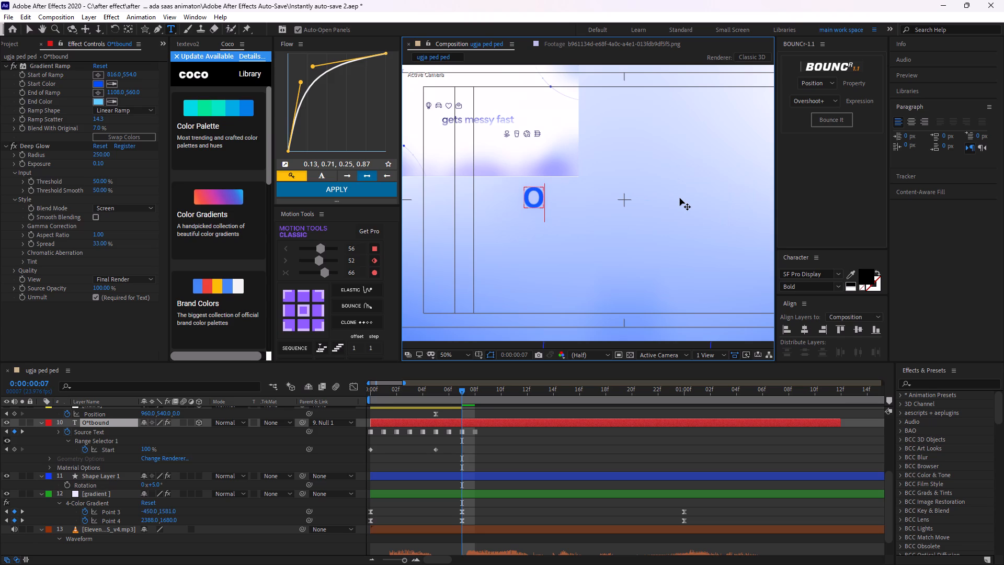
key(BackSpace)
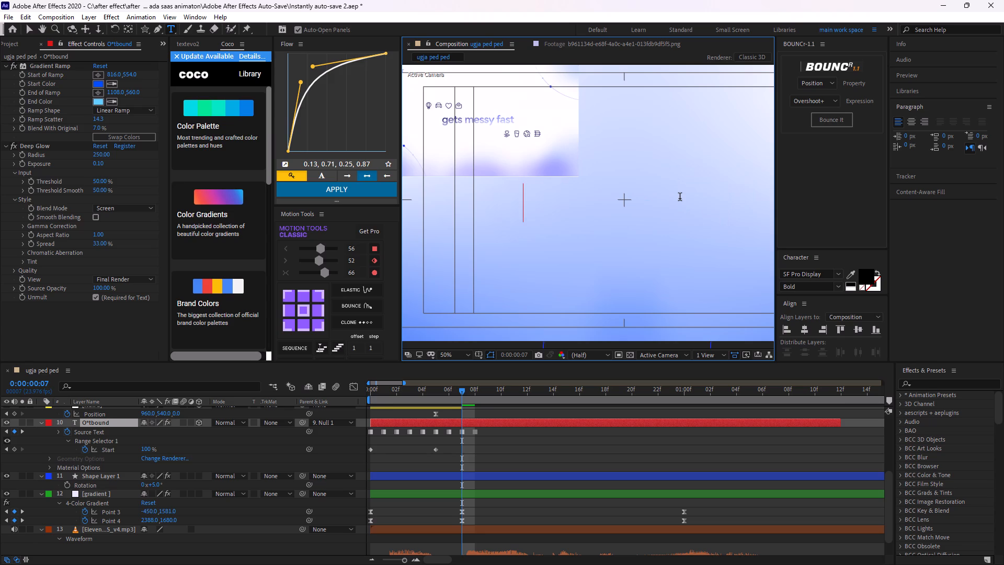
text(Outbound)
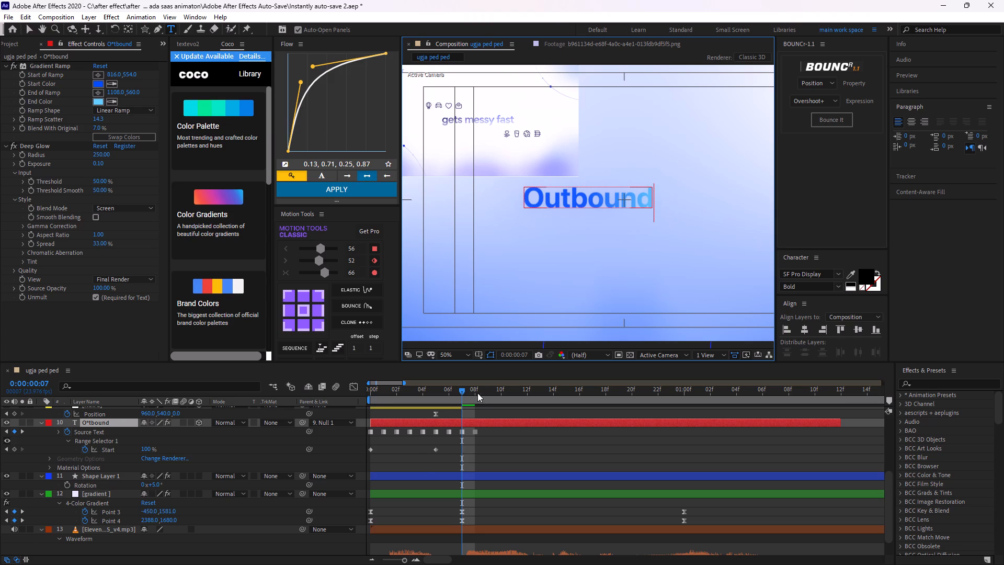
At frame 8, delete "messy fast" from the O*tbound layer's text, keeping "Outbound gets".
drag(462, 392, 477, 397)
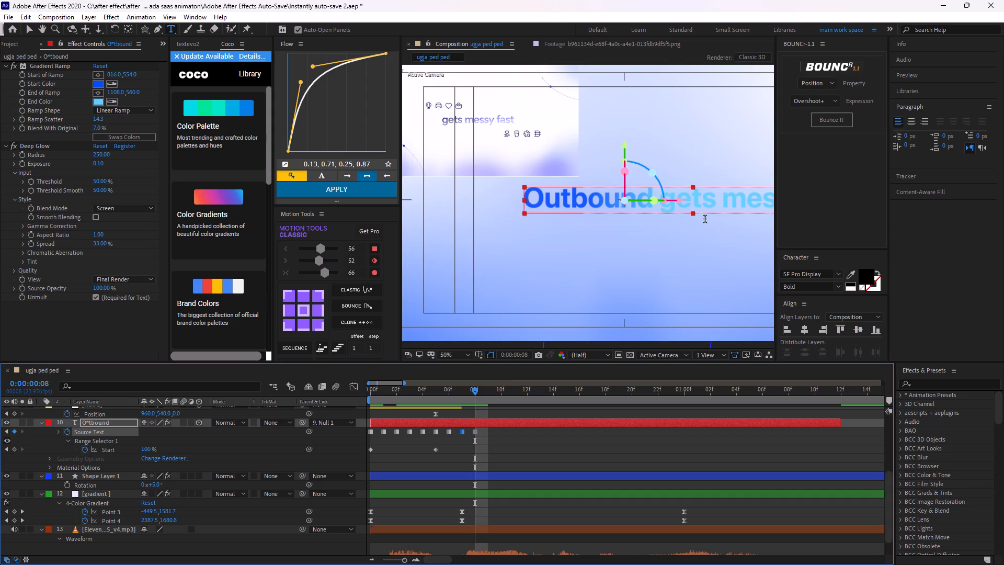
middle_drag(705, 219, 591, 234)
double_click(664, 209)
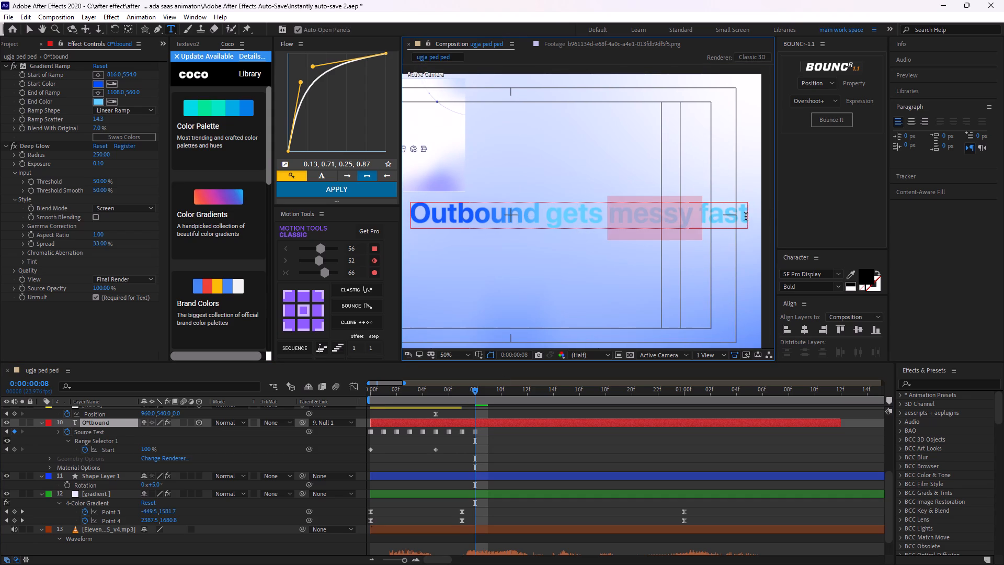
drag(746, 216, 608, 246)
key(BackSpace)
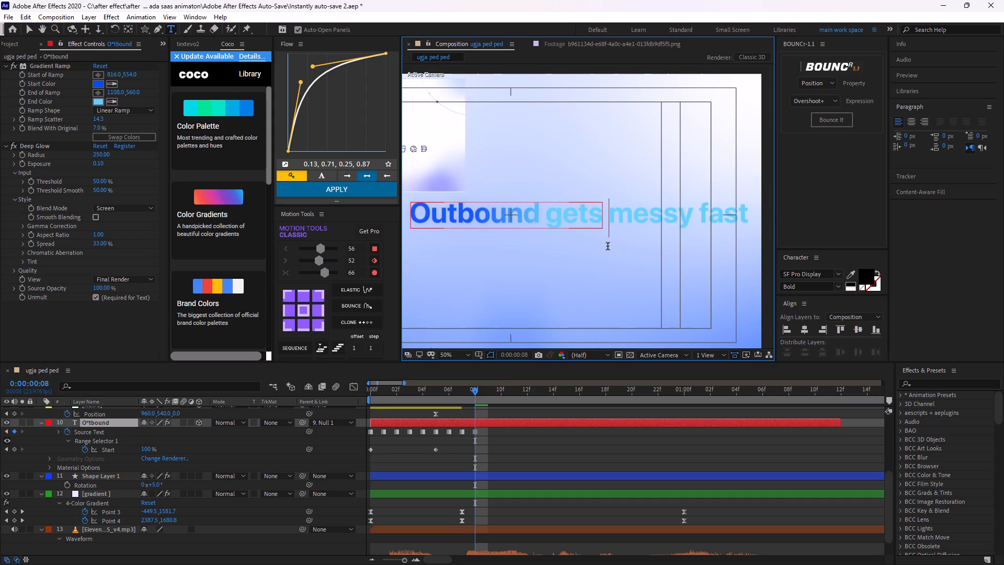
Preview the change from "Outbound" to "Outbound gets" from frame 5 and return to frame 8.
drag(473, 390, 474, 408)
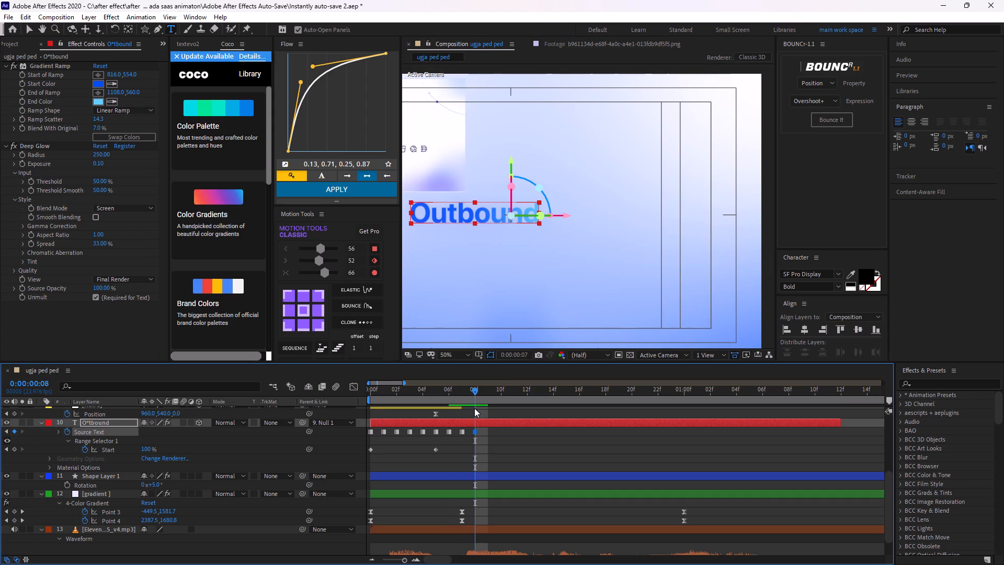
drag(474, 408, 441, 416)
key(space)
key(space)
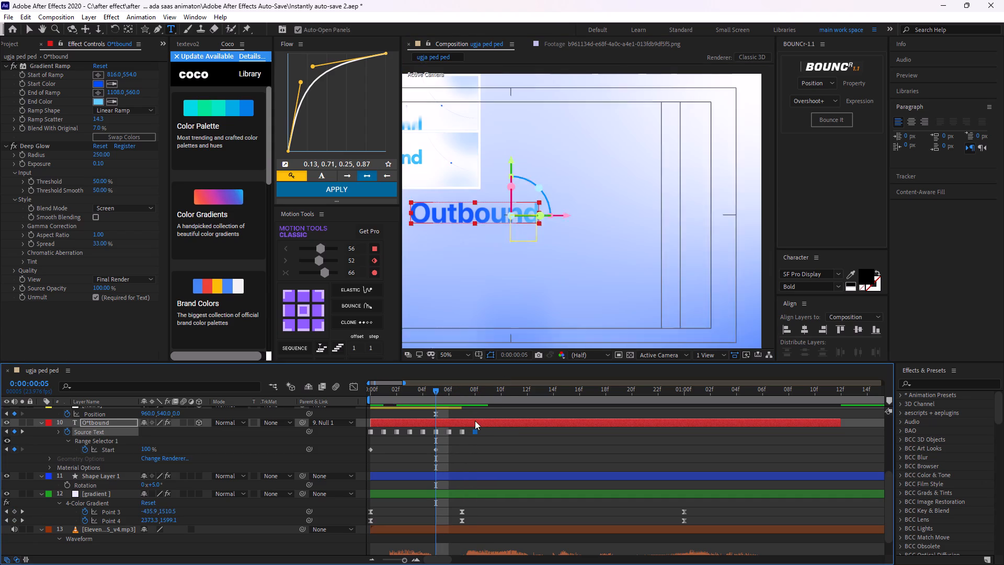
key(space)
key(space)
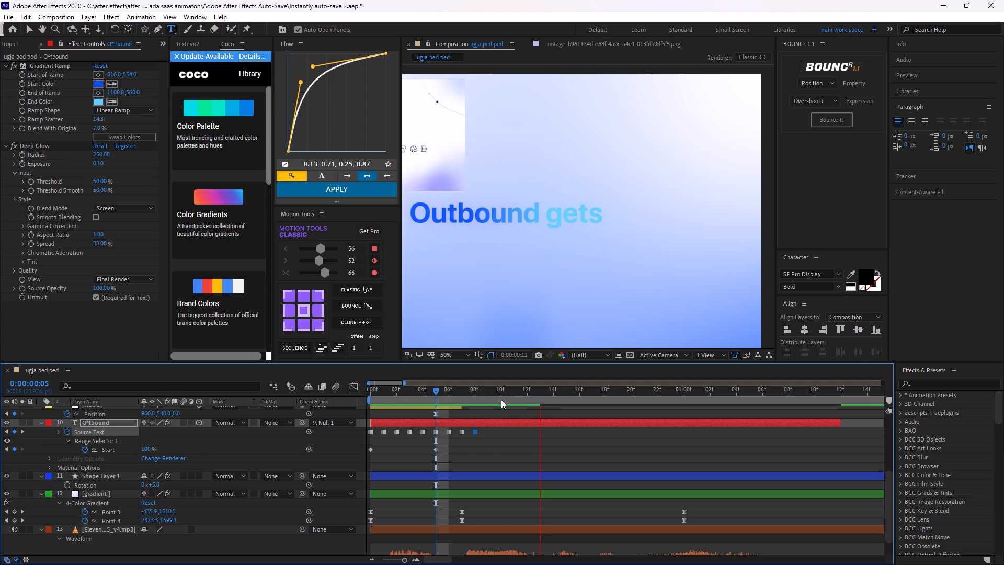
drag(531, 389, 476, 426)
Extend the layer 8 Null 1 so that it ends together with the O*tbound layer.
middle_drag(494, 438, 496, 461)
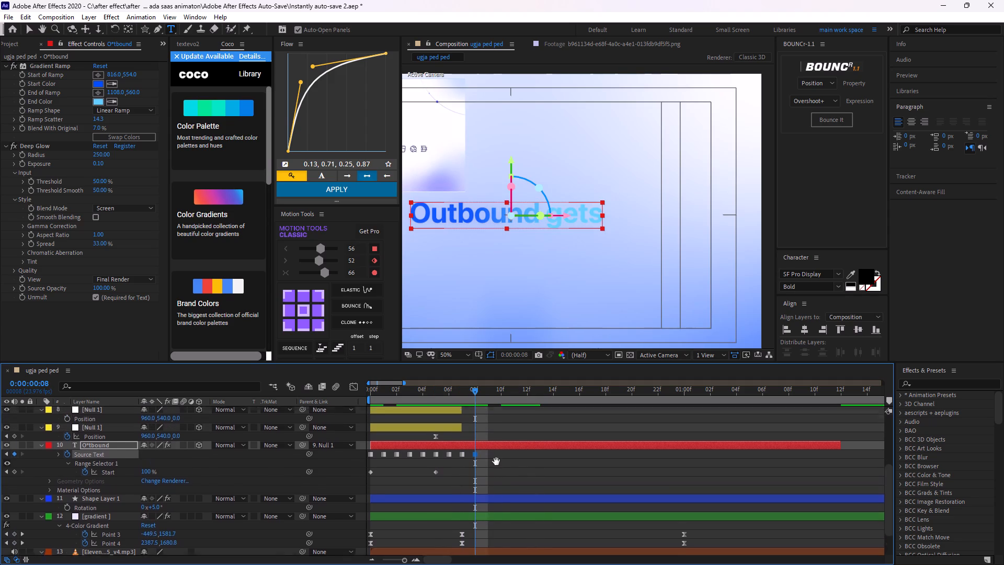
middle_drag(496, 461, 499, 471)
drag(464, 416, 666, 428)
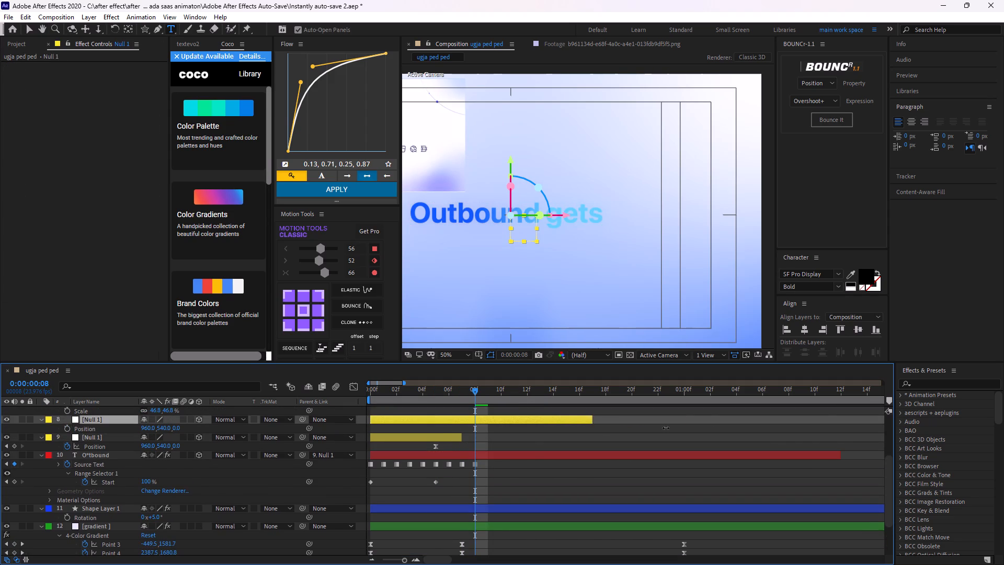
drag(666, 428, 843, 444)
At frame 7, add the first Position keyframe to the layer 8 Null 1.
middle_drag(564, 466, 655, 472)
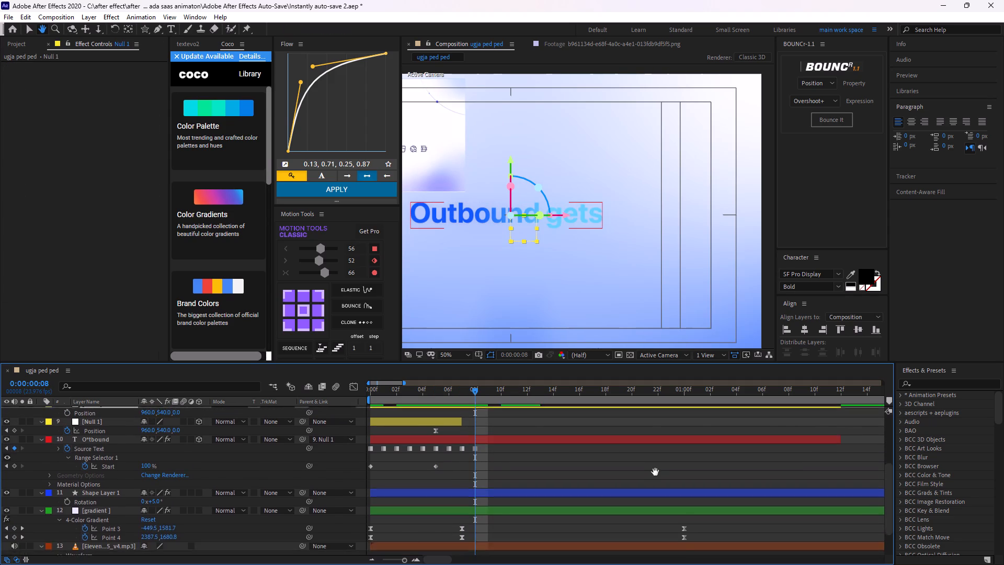
middle_drag(655, 472, 657, 476)
drag(473, 388, 455, 408)
key(p)
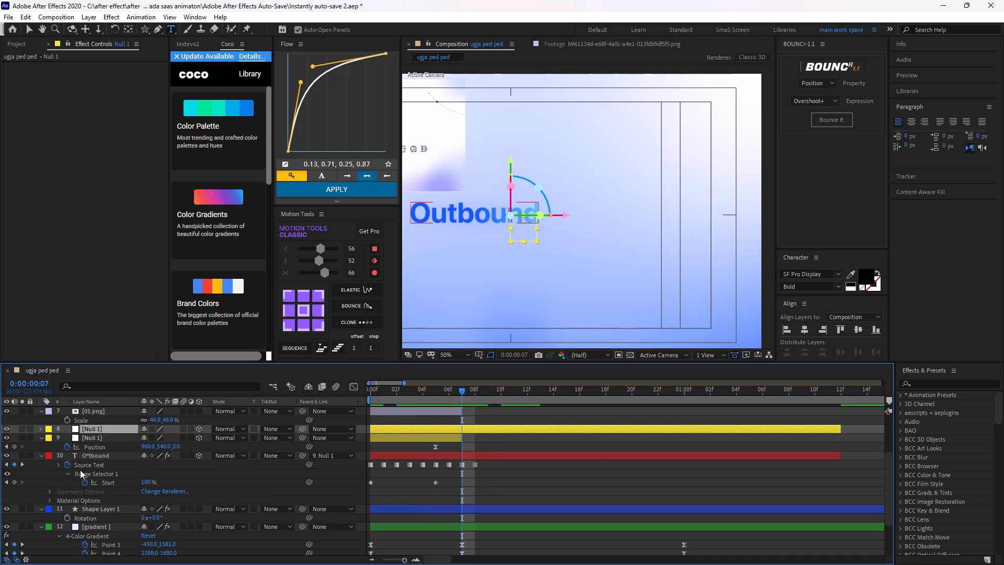
key(p)
click(64, 437)
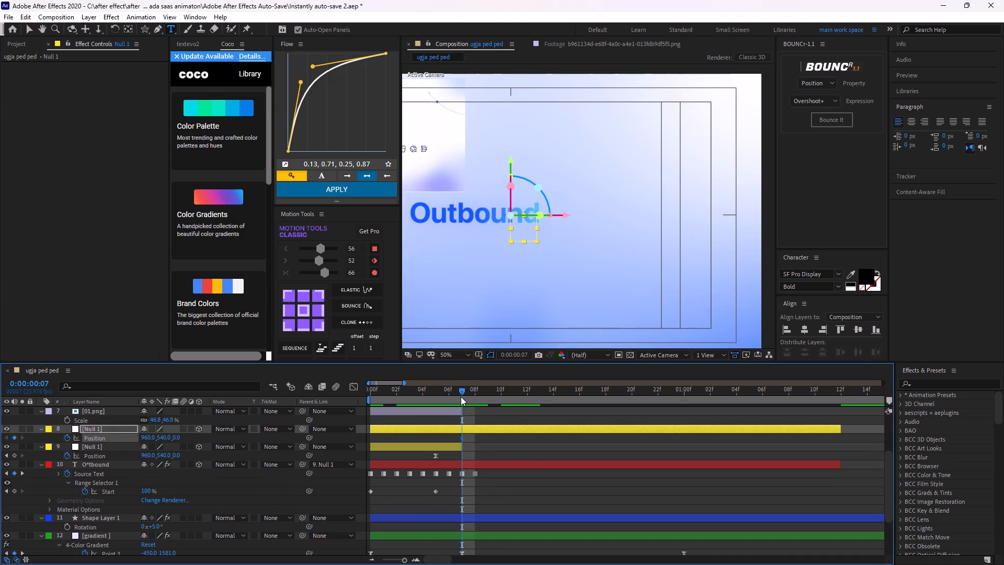
With the whole composition in view, scrub the frames after frame 7 to examine the "Outbound gets" timing, ending at frame 8.
middle_drag(560, 225, 620, 242)
click(450, 354)
click(457, 366)
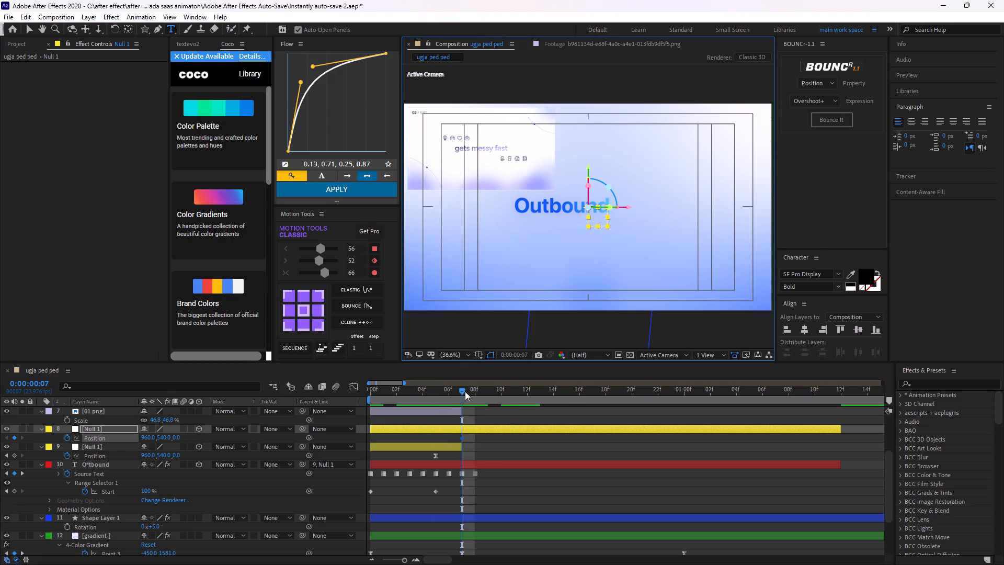
drag(465, 391, 829, 426)
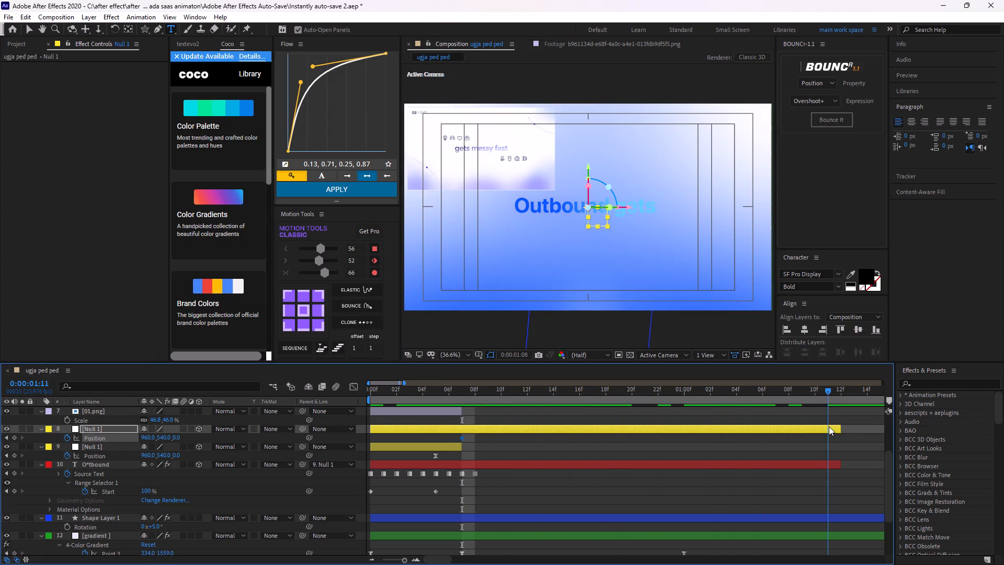
drag(829, 426, 476, 460)
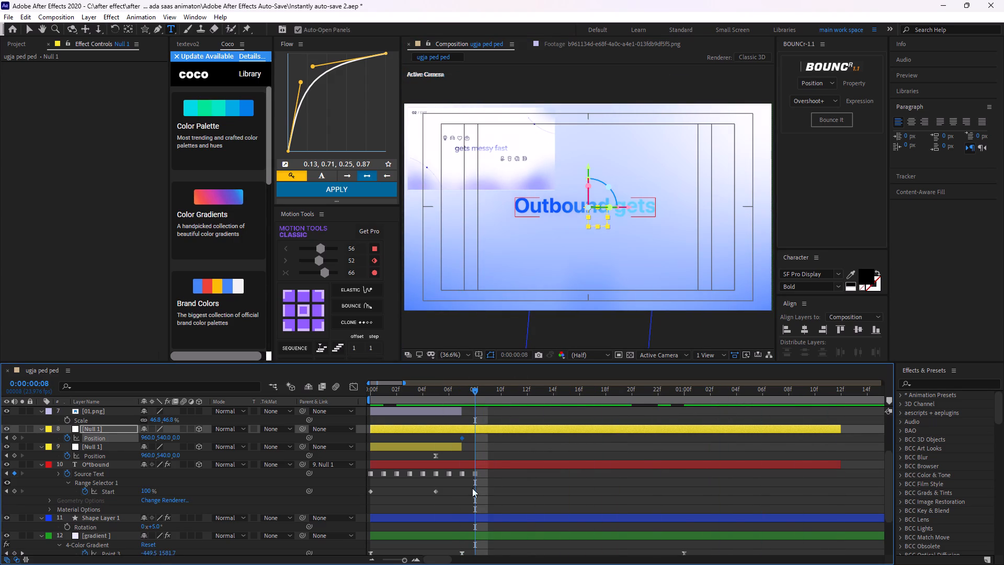
alt+scroll(499, 463, up, 1)
middle_drag(463, 451, 533, 439)
click(520, 394)
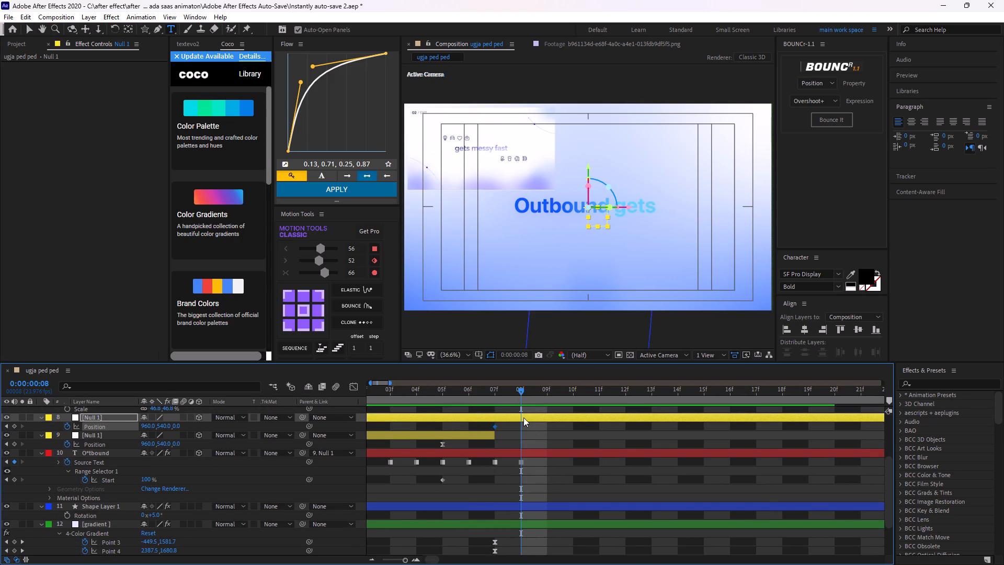
drag(520, 388, 760, 415)
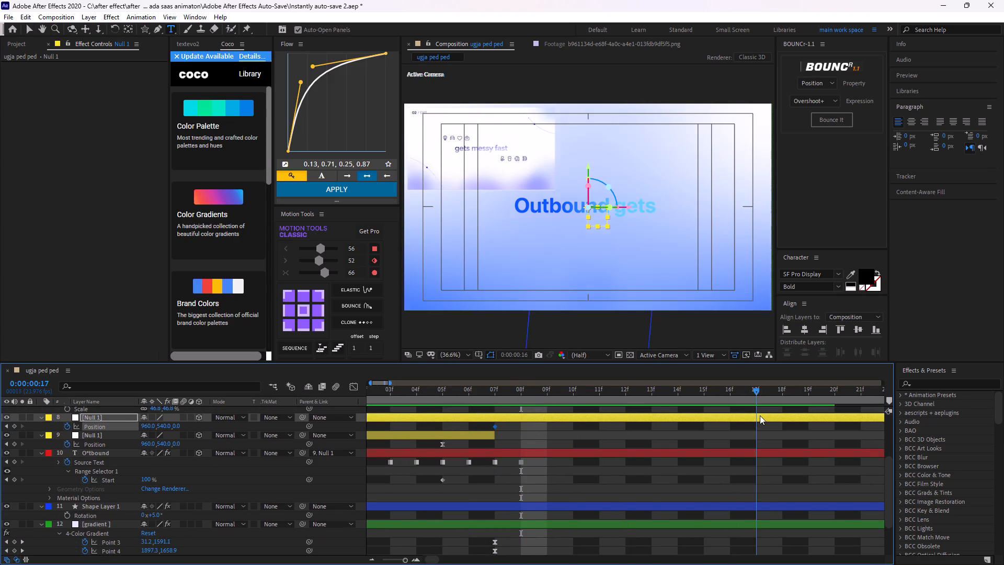
drag(760, 415, 678, 422)
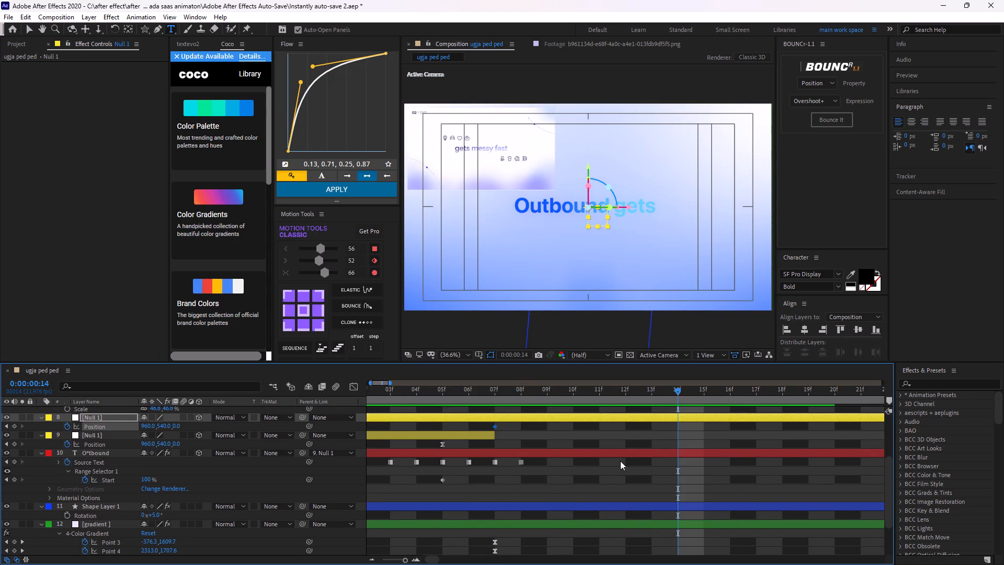
middle_drag(747, 459, 637, 464)
alt+scroll(596, 430, up, 1)
drag(571, 391, 574, 391)
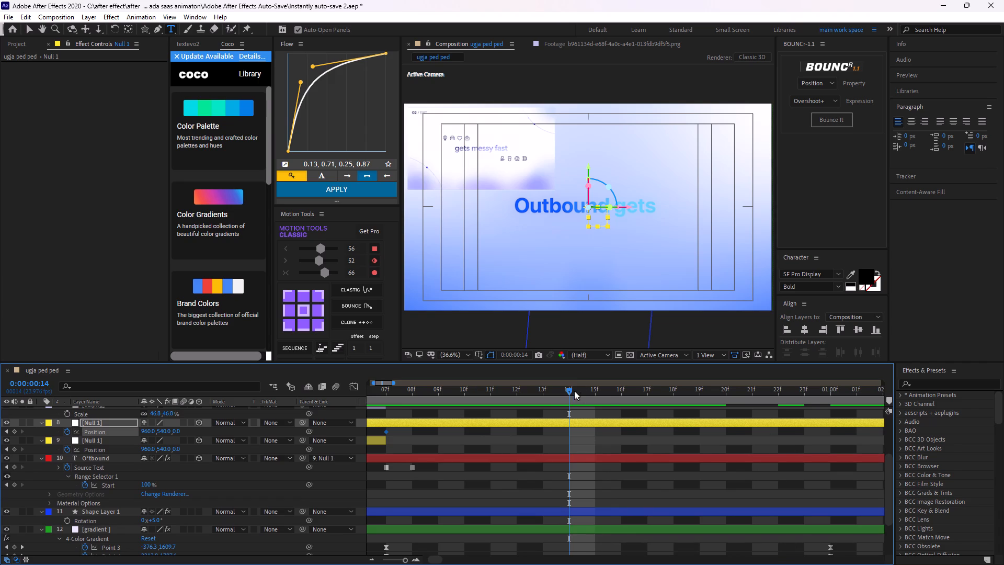
drag(574, 391, 395, 447)
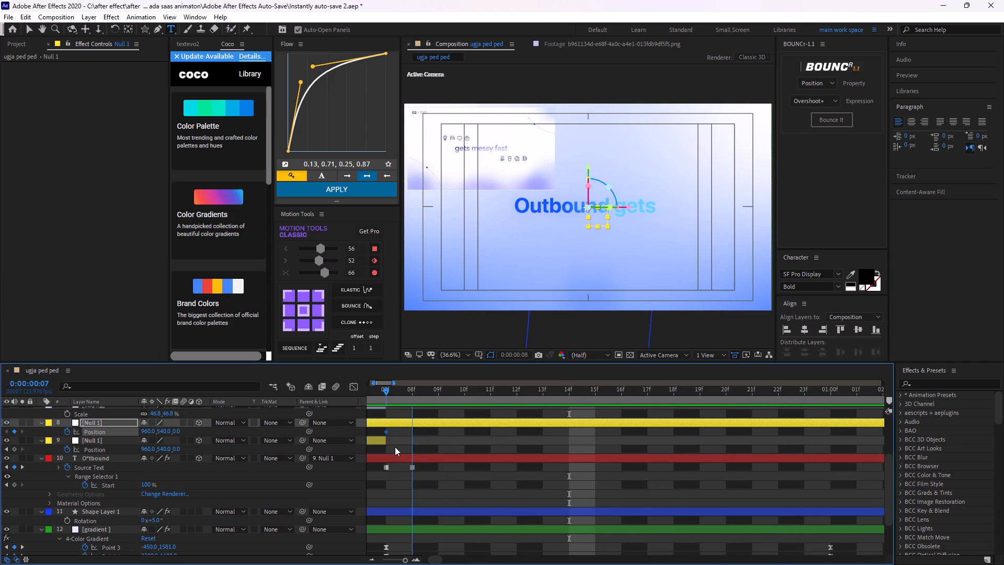
drag(395, 447, 423, 453)
middle_drag(448, 474, 527, 451)
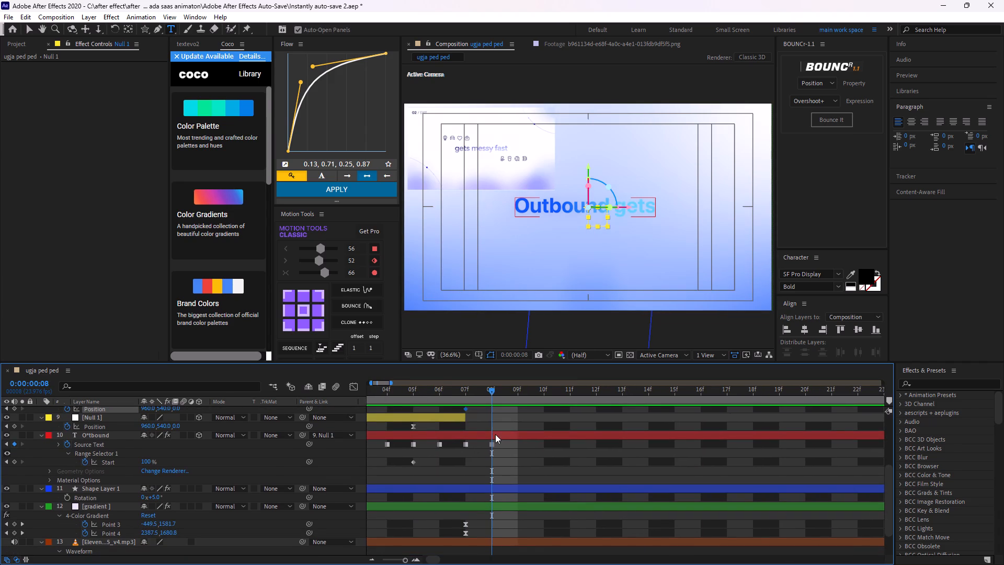
At frame 8, shorten the O*tbound layer's text to "Outbound g".
double_click(495, 434)
drag(658, 205, 632, 221)
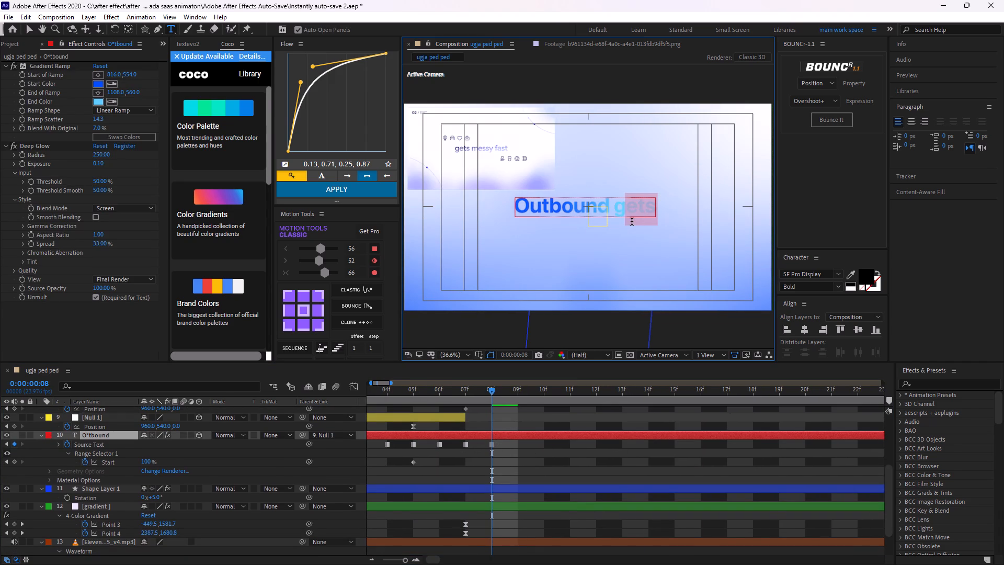
drag(632, 221, 632, 255)
key(BackSpace)
click(515, 483)
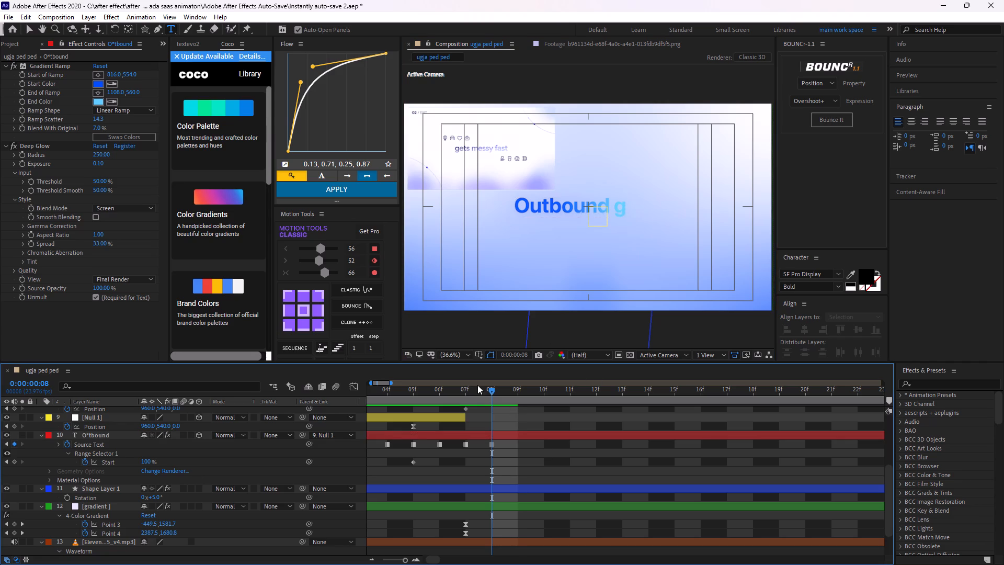
At frame 9, extend the O*tbound layer's text to "Outbound get" on a new Source Text keyframe.
drag(490, 389, 528, 402)
double_click(526, 432)
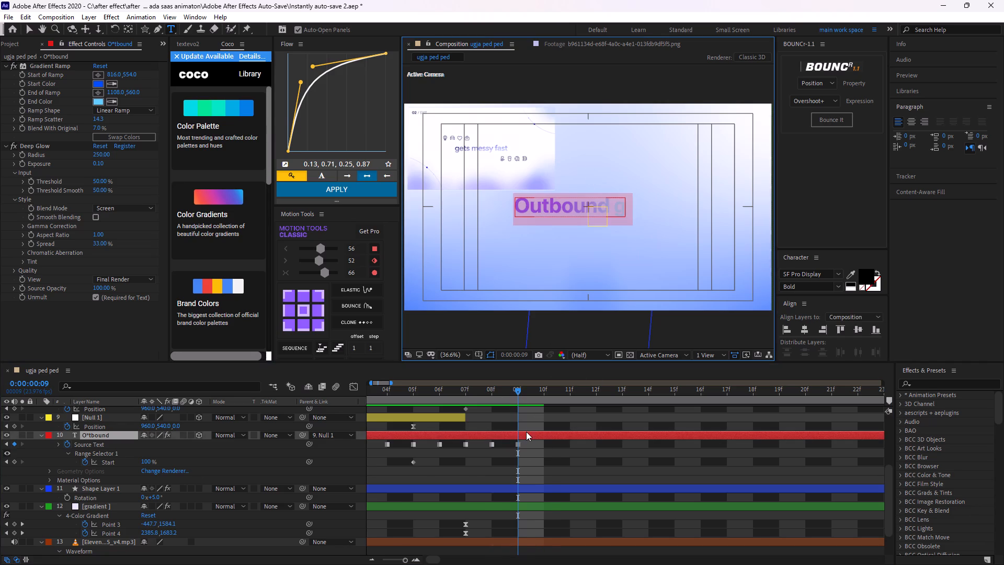
click(627, 208)
text(et)
click(566, 467)
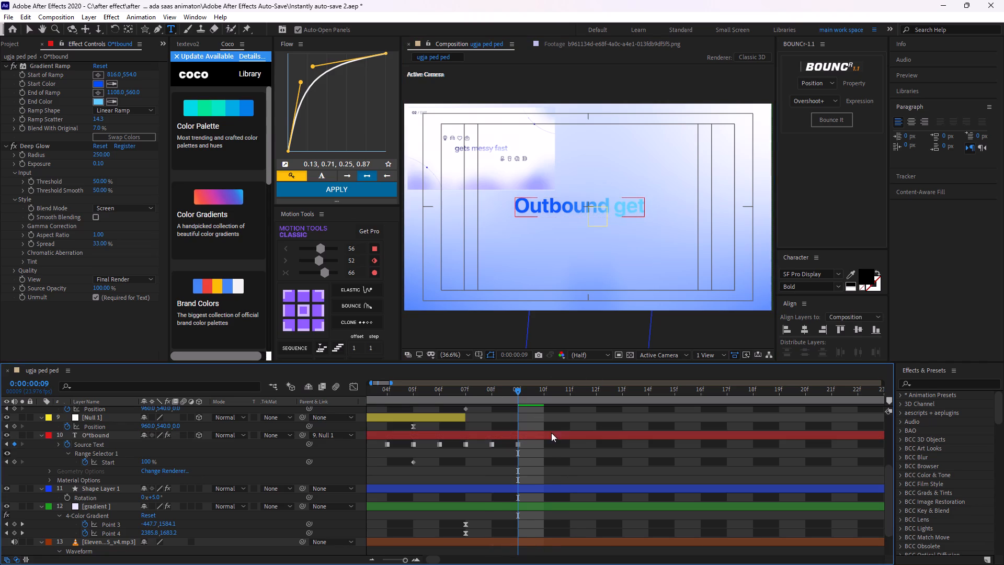
At frame 10, open the O*tbound text for editing to add a Source Text keyframe that keeps "Outbound get".
drag(517, 391, 547, 398)
double_click(549, 437)
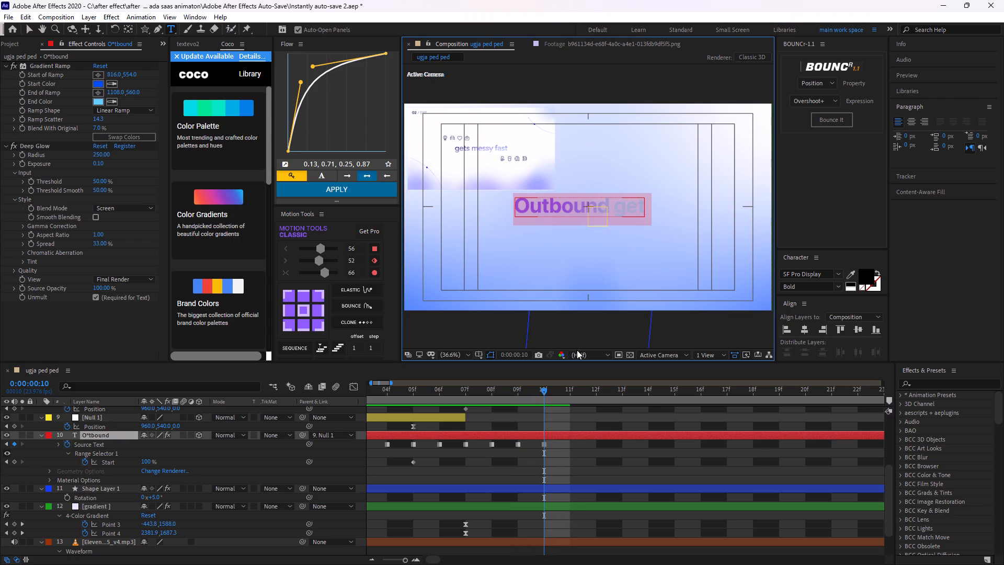
Back at frame 9, replace the "et" of "get" with scramble characters so the text reads "Outbound g*+".
drag(546, 394, 487, 424)
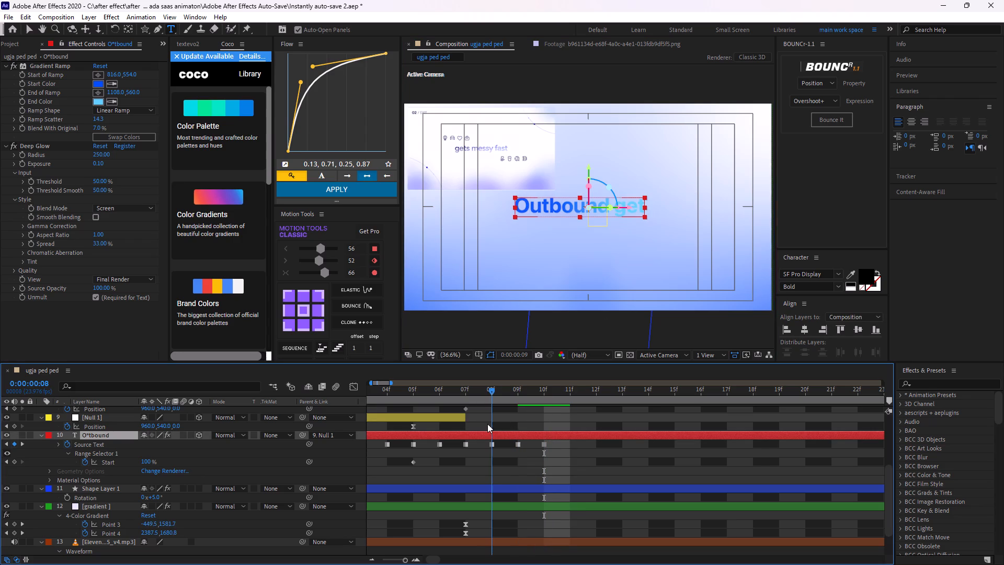
drag(487, 424, 510, 425)
drag(643, 208, 631, 216)
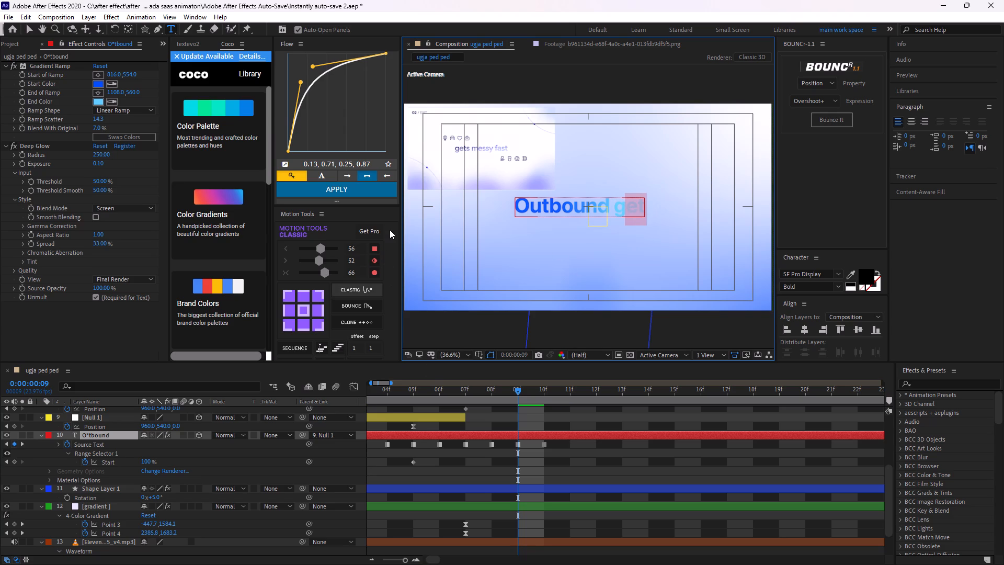
key(asterisk)
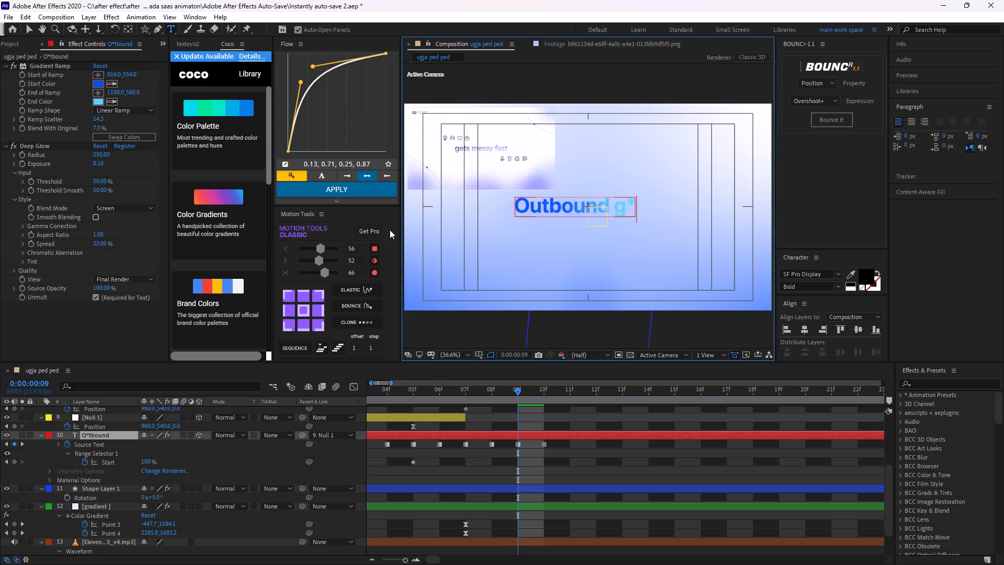
key(equal)
key(BackSpace)
key(shift+plus)
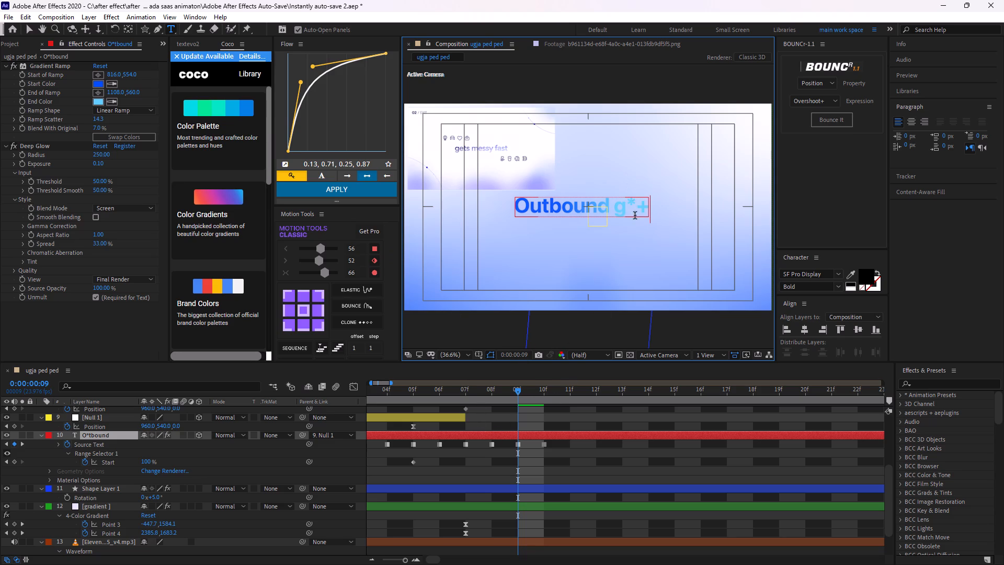
drag(636, 202, 627, 206)
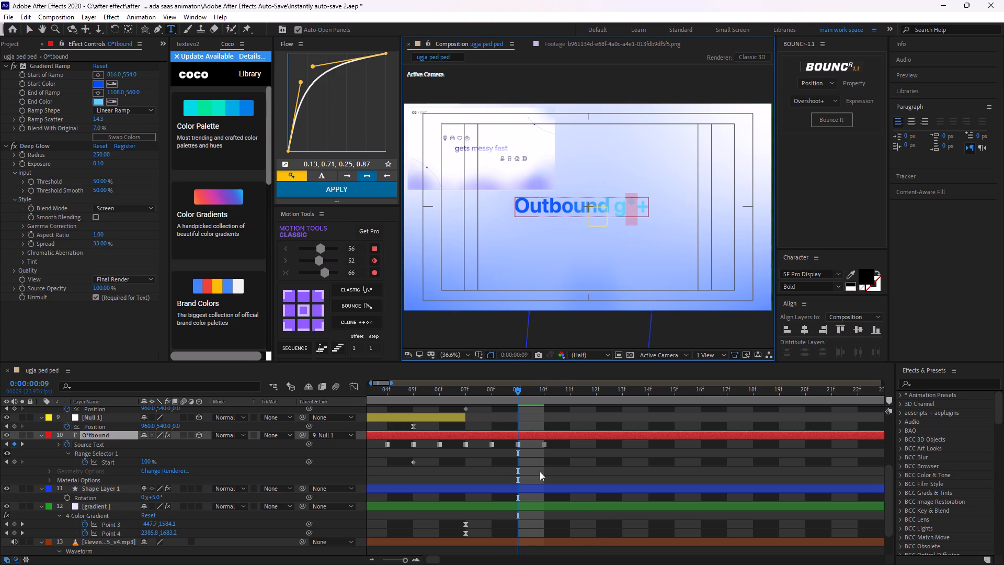
click(540, 471)
At frame 10, replace the "e" of "get" with "^" so the text reads "Outbound g^t".
drag(519, 391, 544, 394)
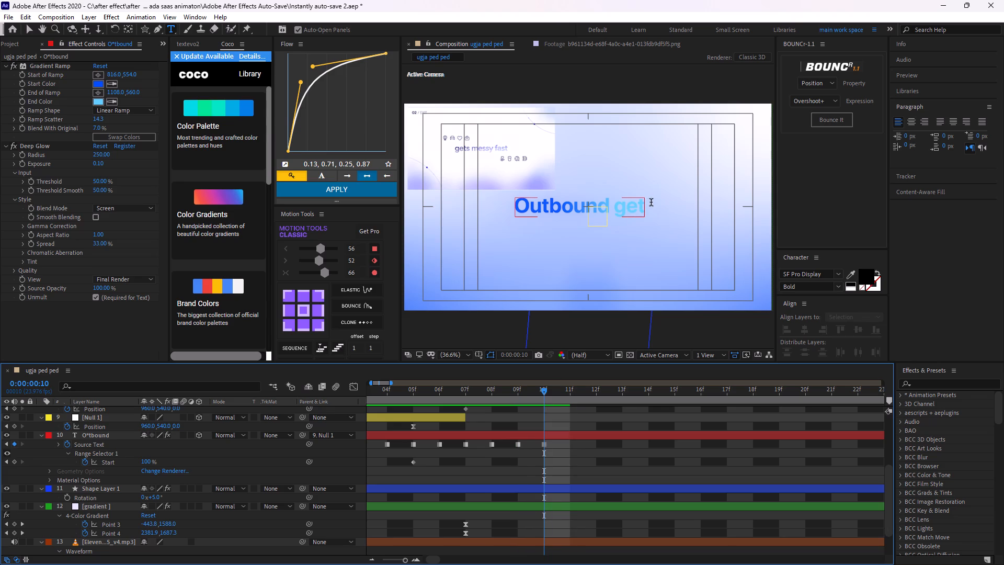
drag(640, 204, 631, 211)
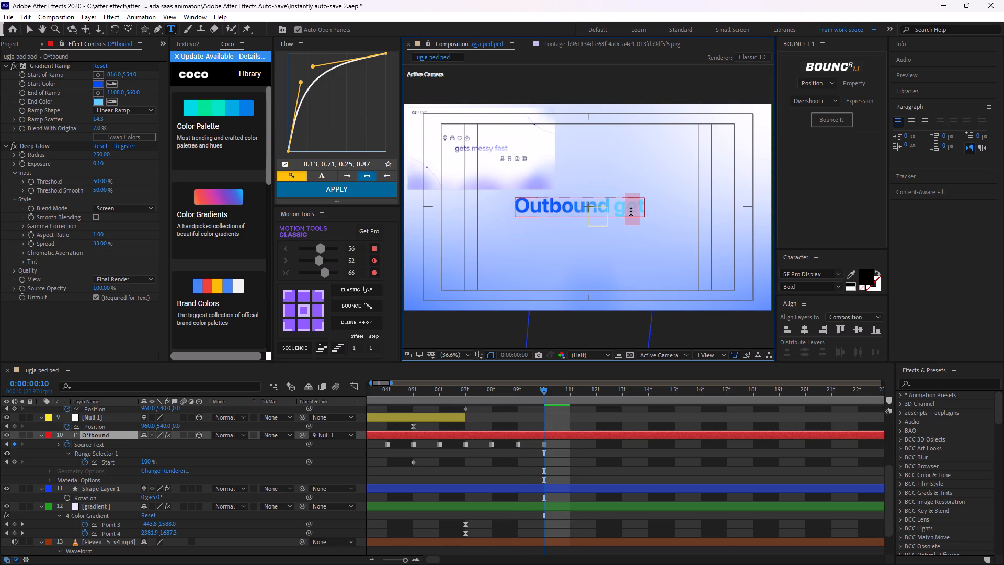
key(shift+asciicircum)
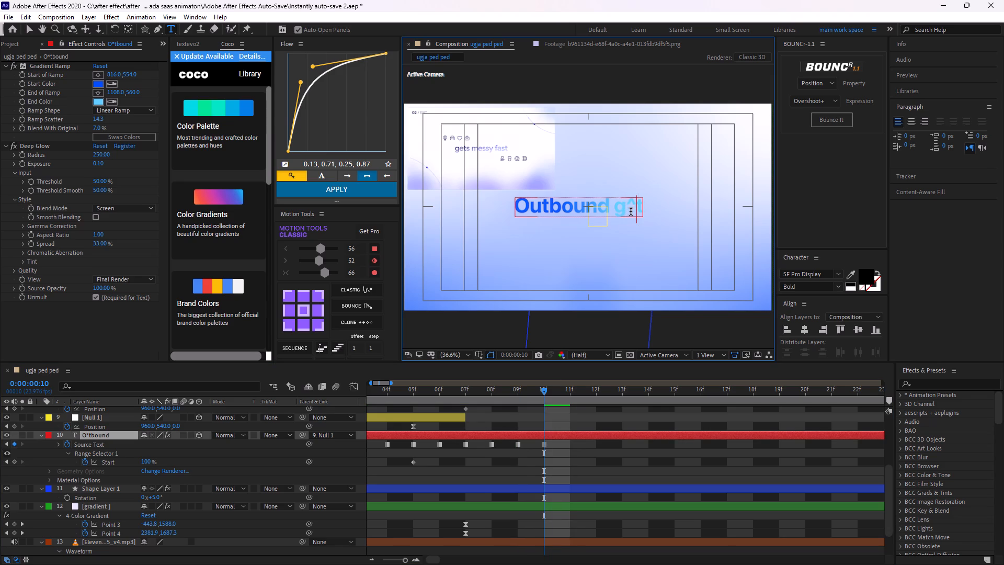
click(569, 469)
At frame 11, set the O*tbound layer's text to "Outbound gets" on a new Source Text keyframe.
drag(546, 390, 541, 405)
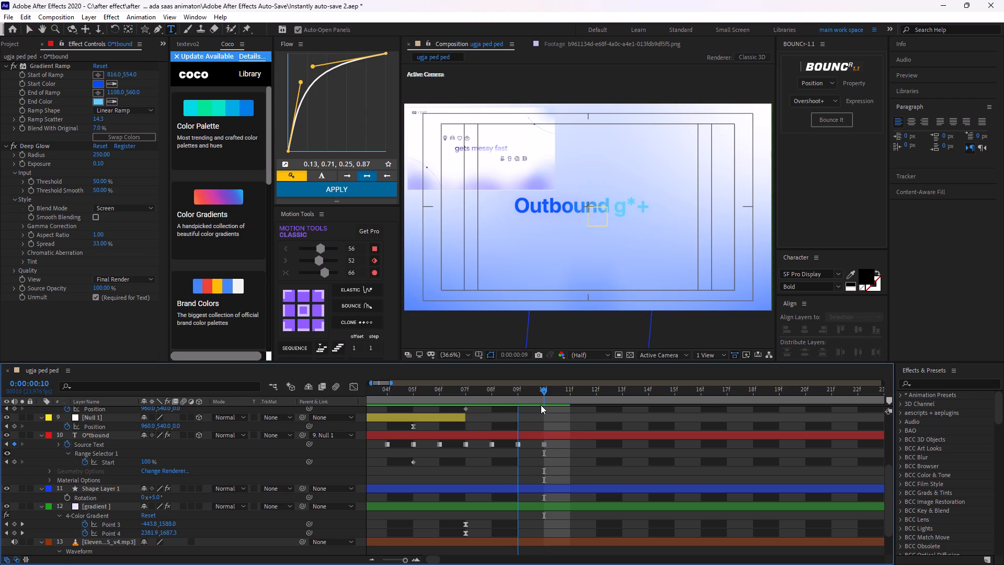
drag(541, 405, 579, 397)
double_click(581, 433)
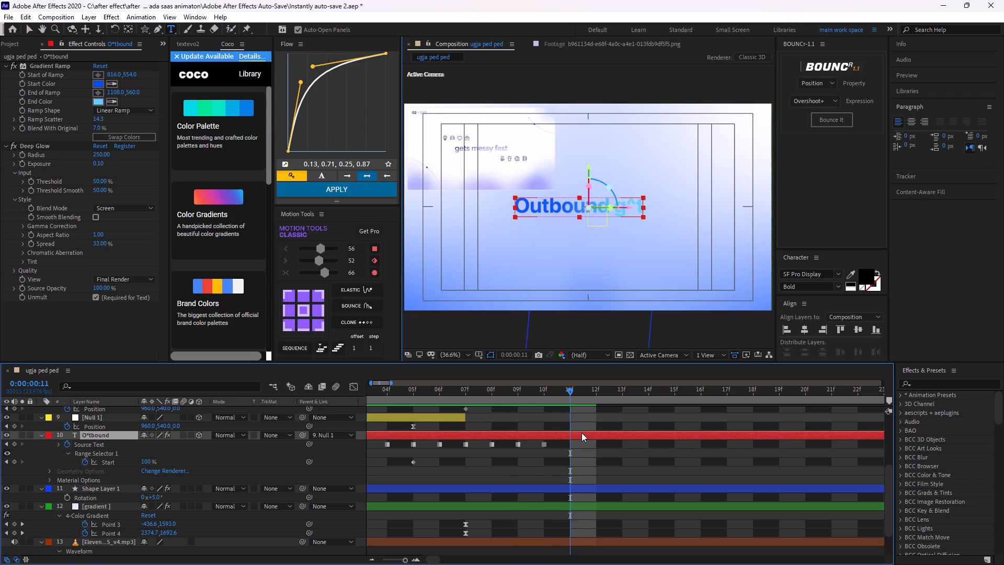
drag(644, 206, 626, 212)
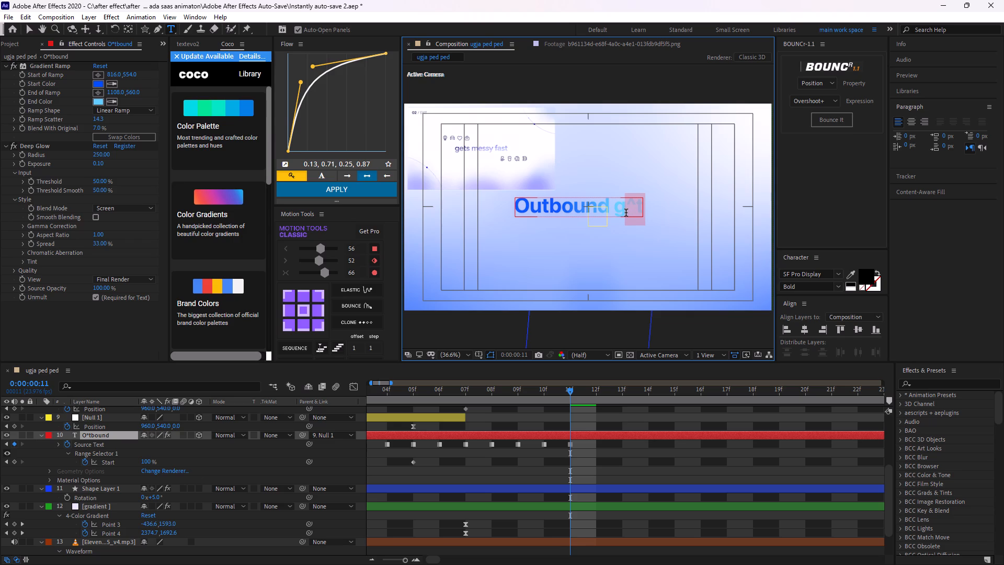
text(ets)
click(544, 462)
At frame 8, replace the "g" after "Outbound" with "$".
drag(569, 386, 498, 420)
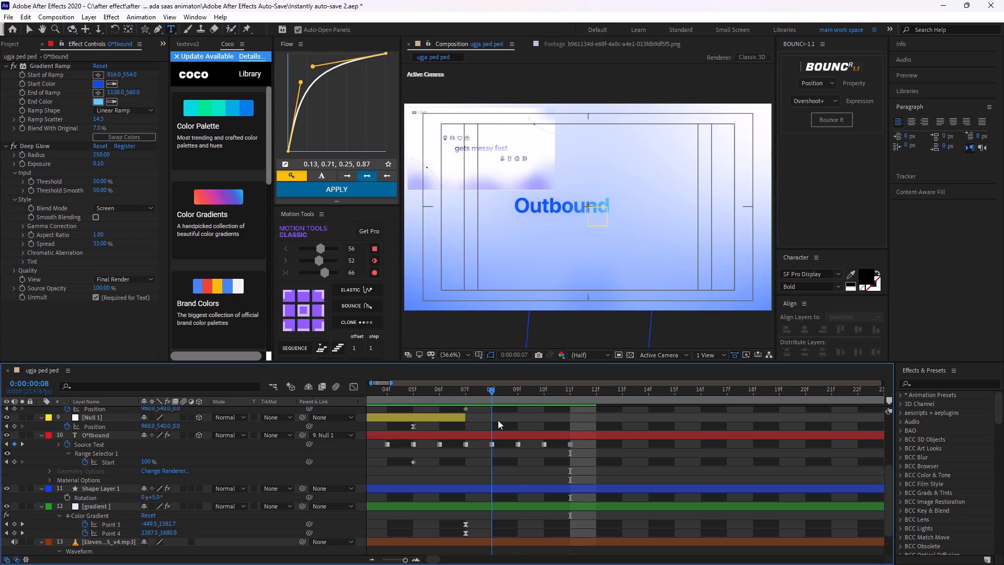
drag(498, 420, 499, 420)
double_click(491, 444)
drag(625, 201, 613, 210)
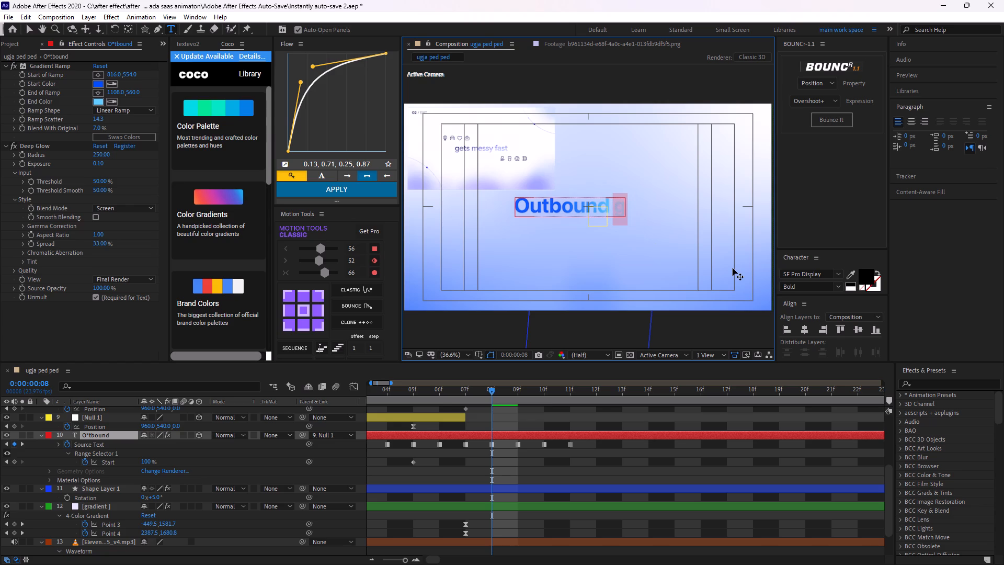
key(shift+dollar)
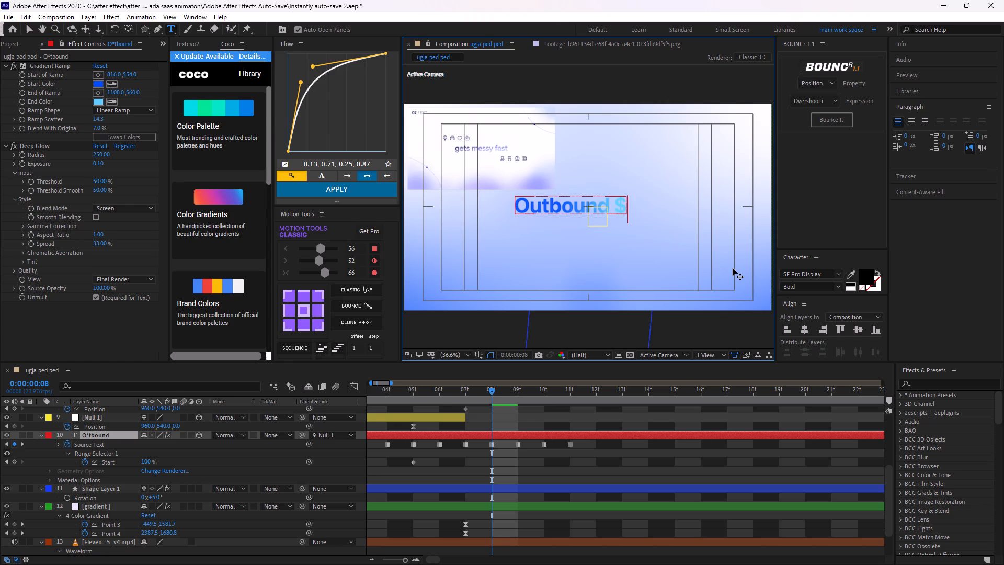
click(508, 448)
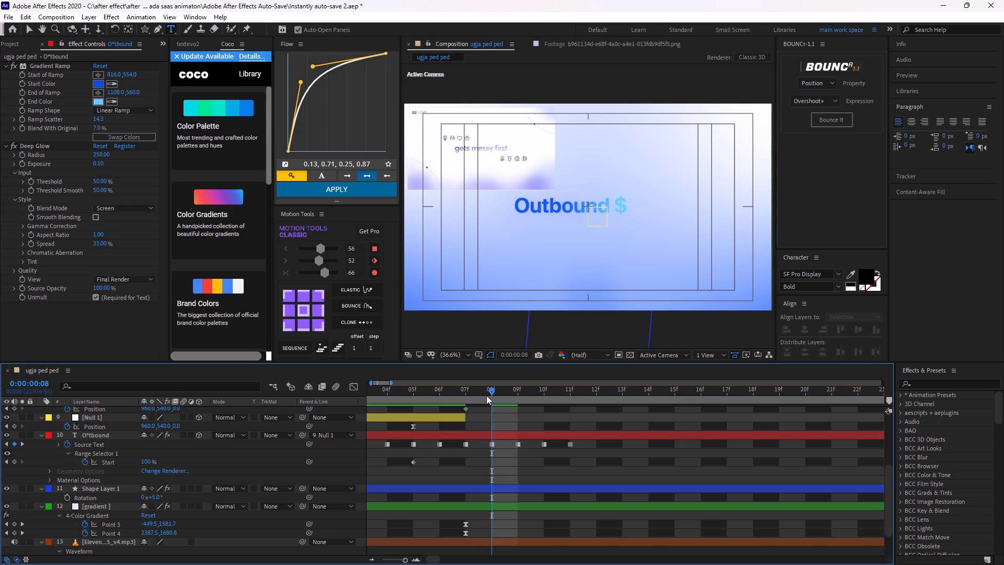
At frame 8, replace the last character after "Outbound" with "?" so the text reads "Outbound ?".
drag(488, 388, 512, 410)
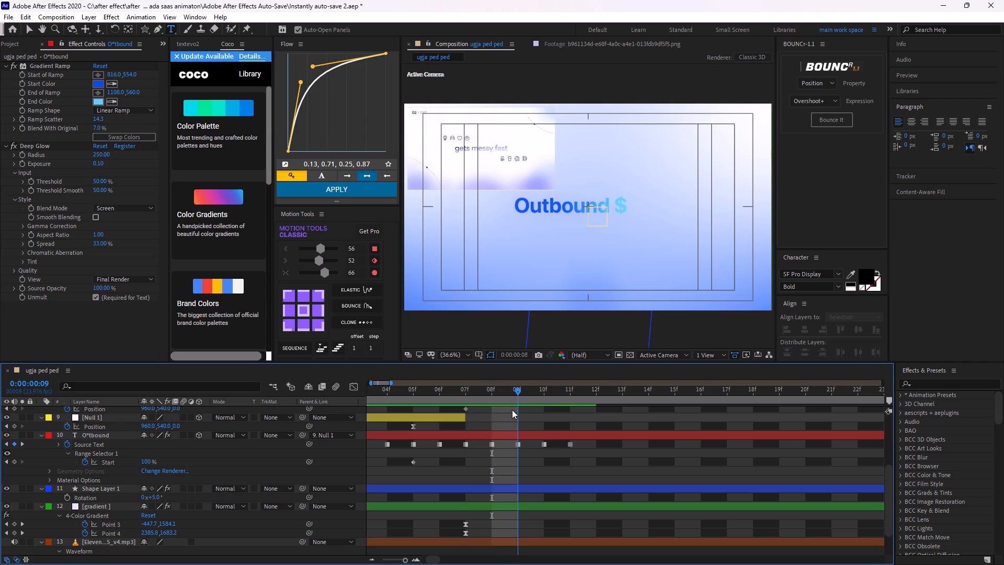
drag(512, 410, 485, 419)
drag(630, 201, 618, 213)
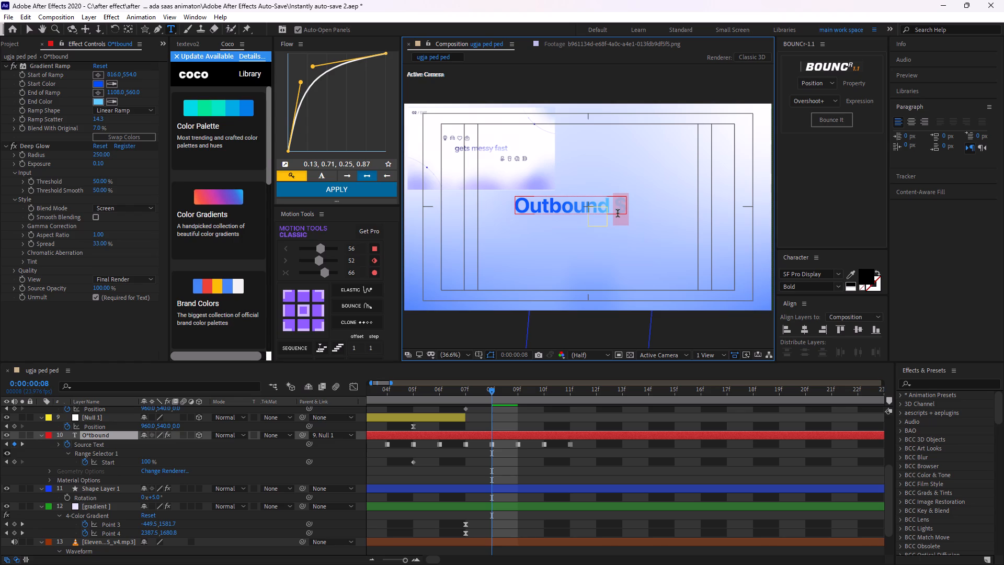
key(shift+question)
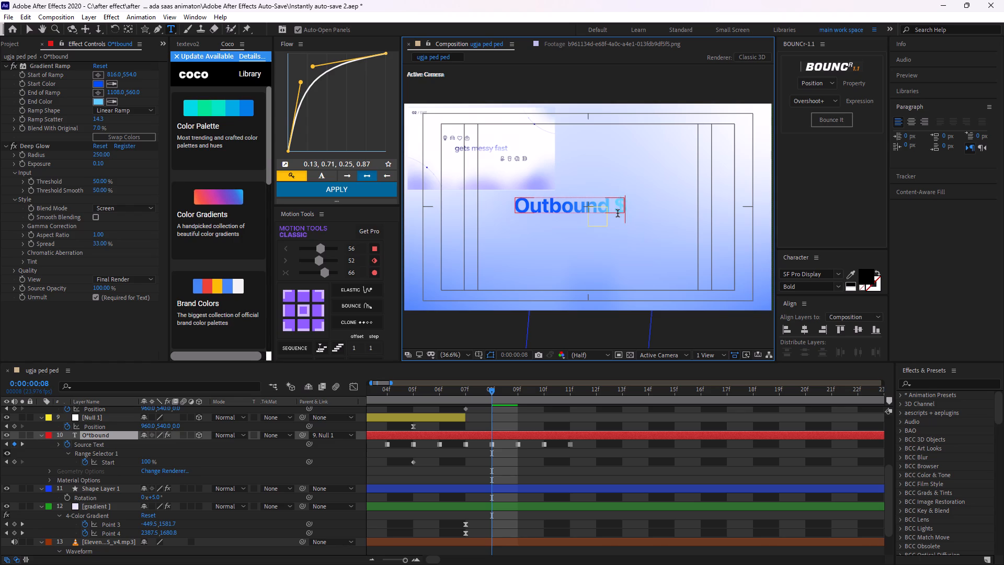
Scrub and play the frames from frame 8 to frame 13 to examine the scrambled reveal of "gets".
drag(491, 388, 487, 391)
drag(487, 391, 521, 406)
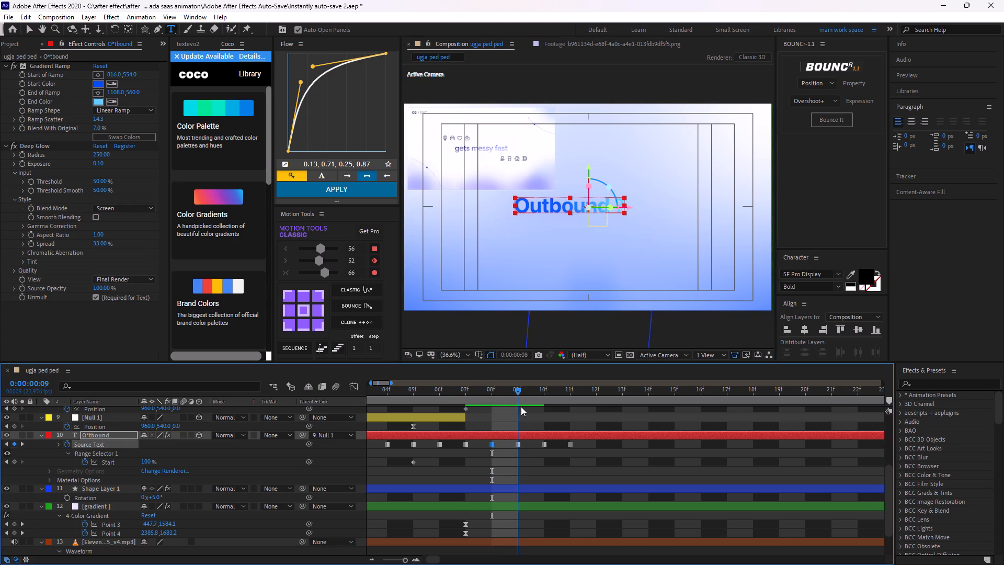
drag(521, 406, 531, 418)
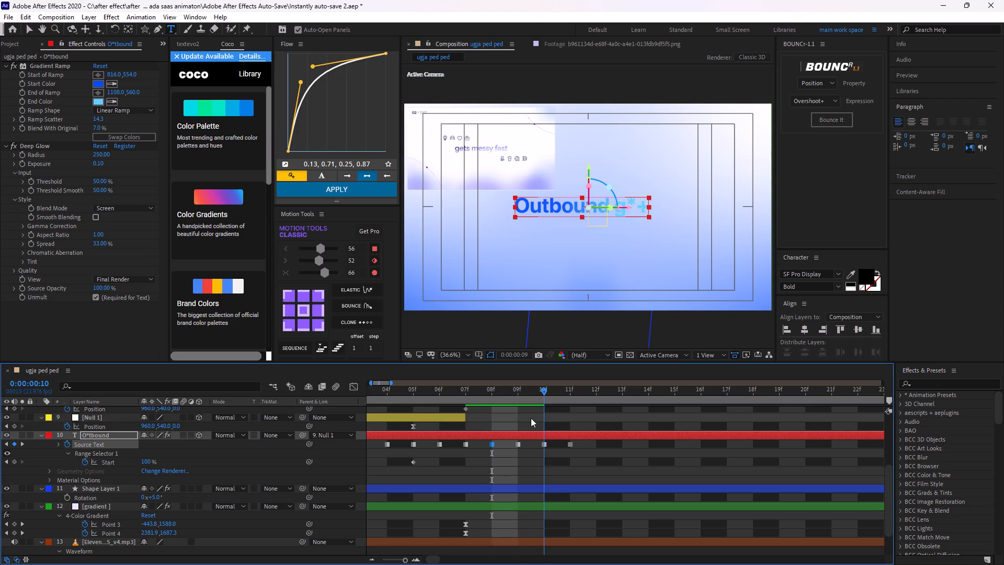
drag(531, 418, 491, 432)
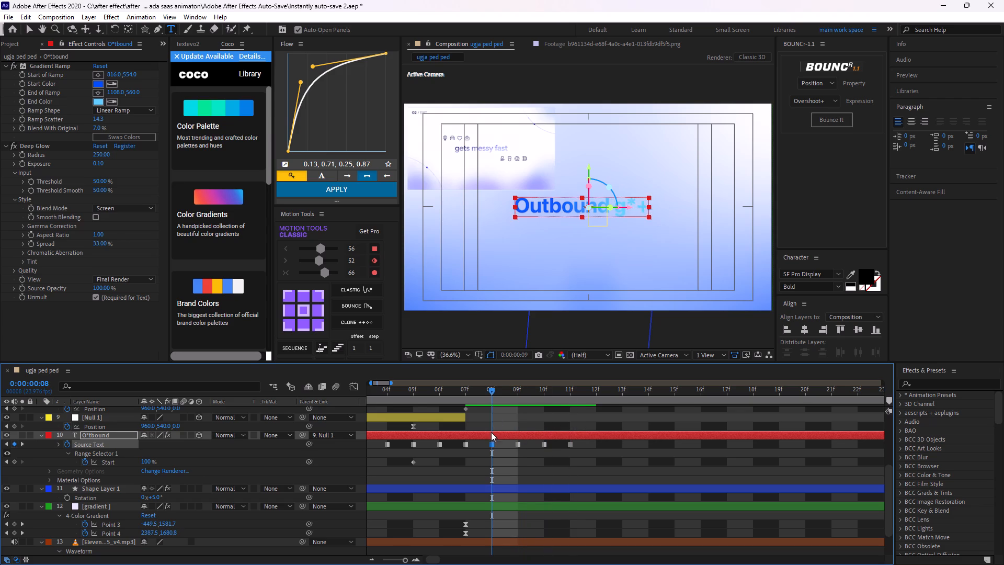
drag(491, 432, 491, 432)
key(space)
key(space)
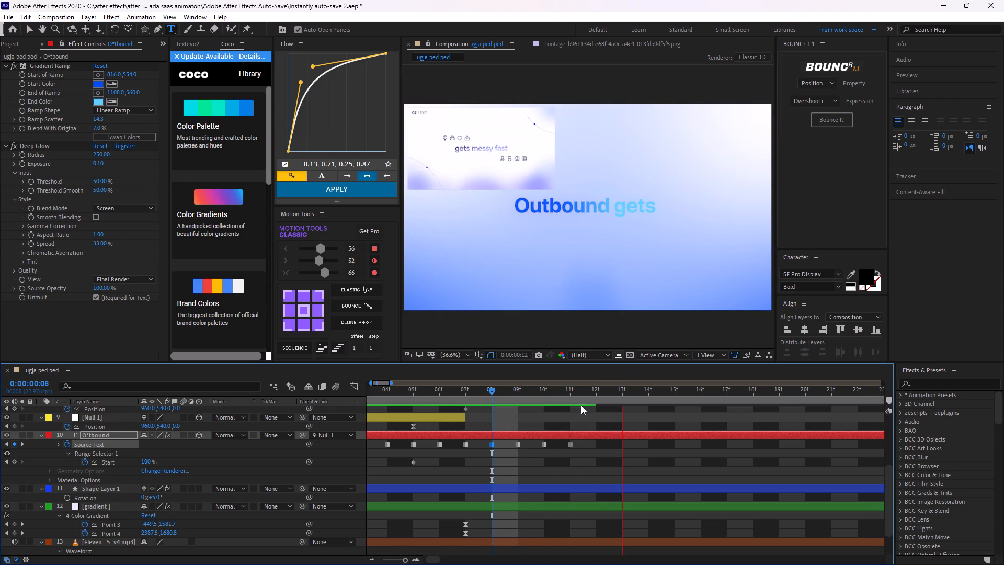
drag(595, 394, 545, 412)
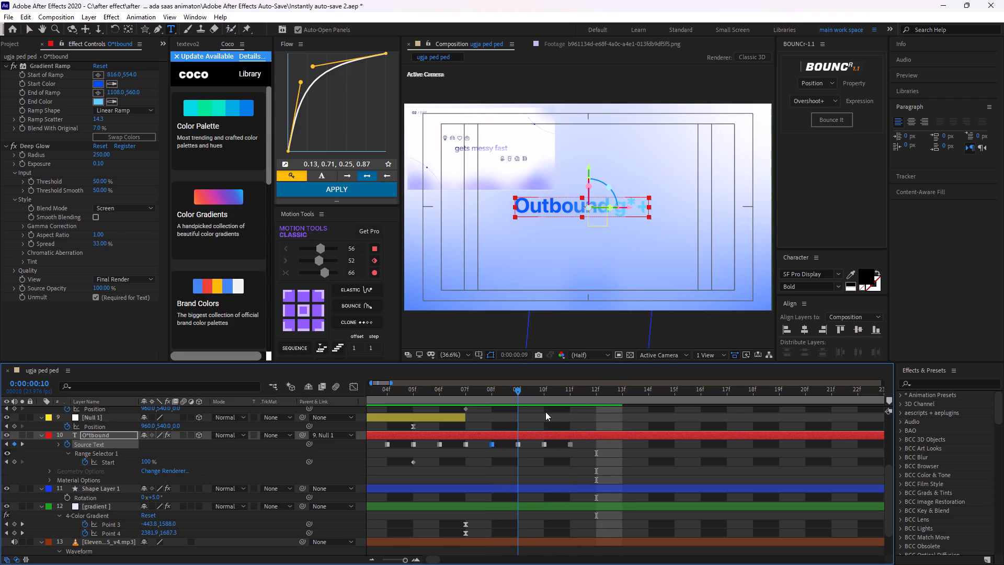
drag(545, 412, 609, 427)
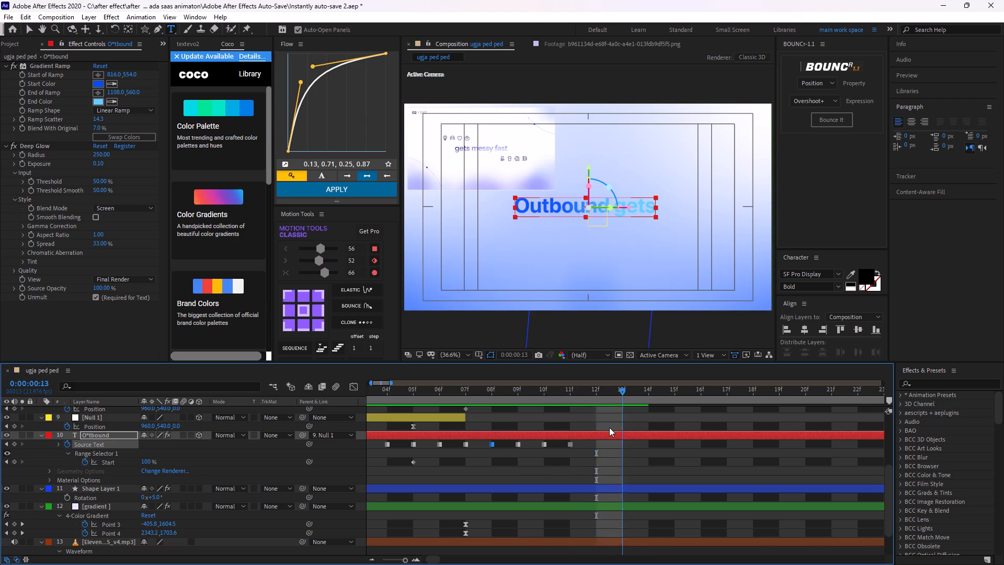
At frame 12, add a Source Text keyframe on the O*tbound layer reading "Outbound gets ^^".
middle_drag(665, 447, 631, 452)
drag(586, 391, 555, 406)
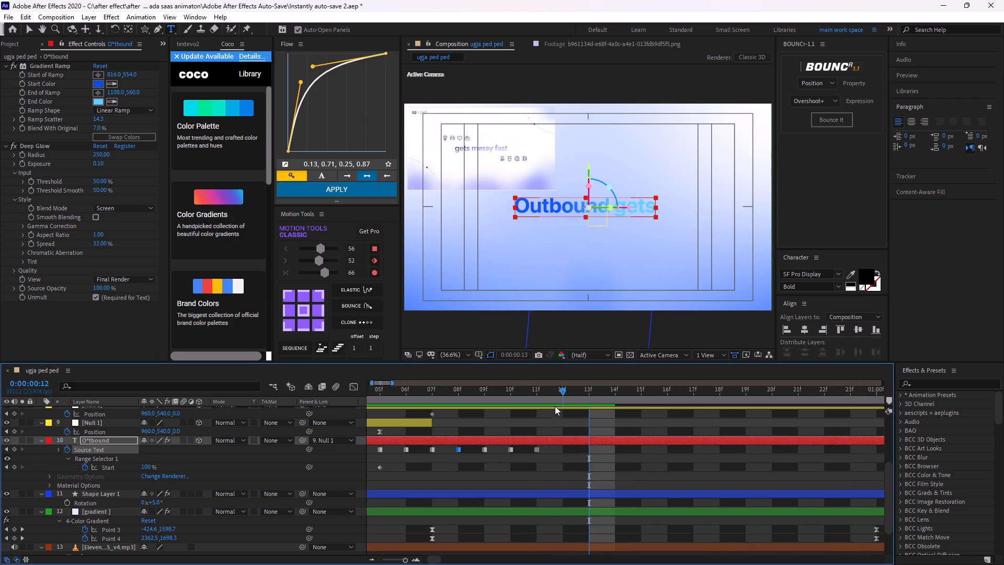
drag(555, 406, 556, 409)
double_click(569, 439)
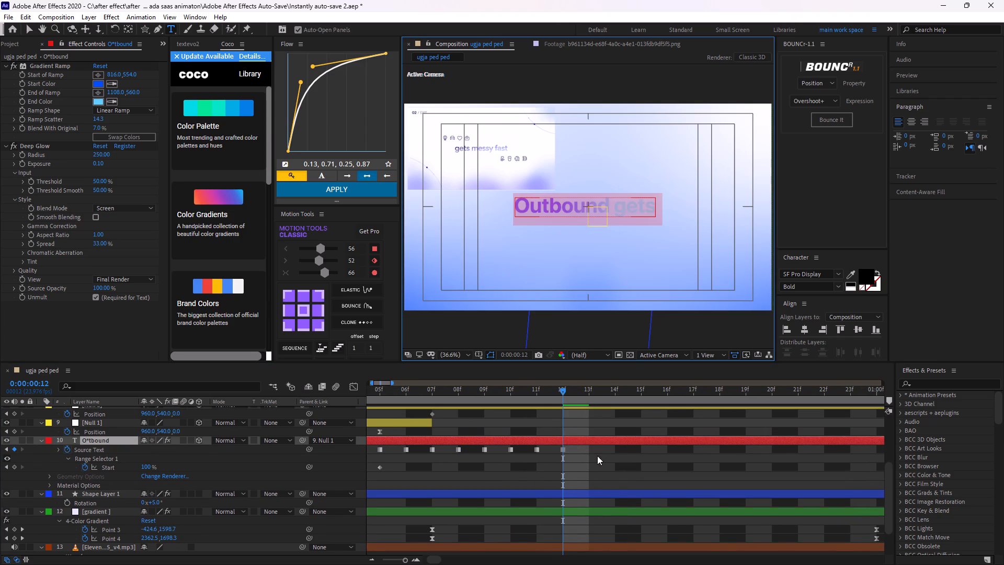
click(656, 208)
key(space)
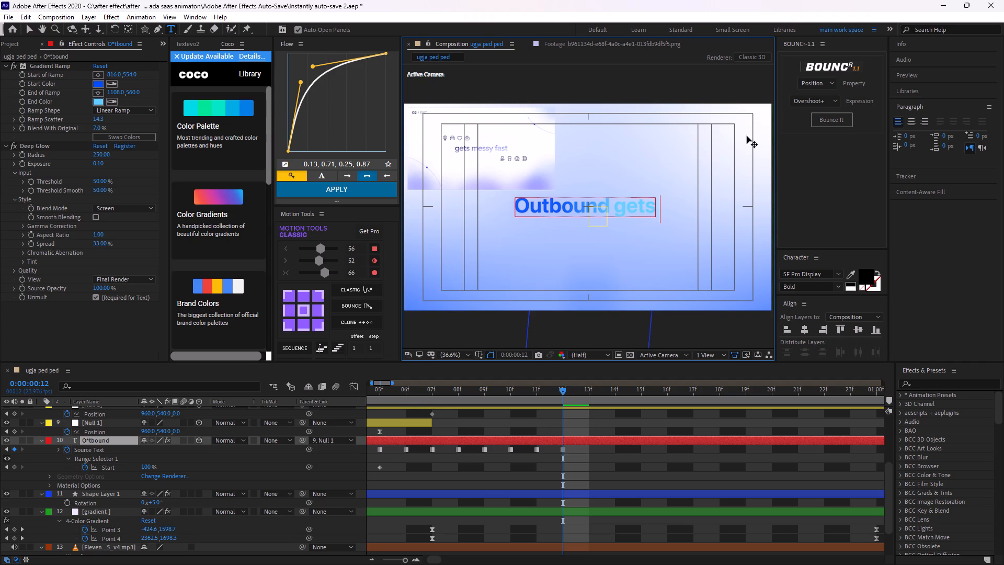
key(shift+plus)
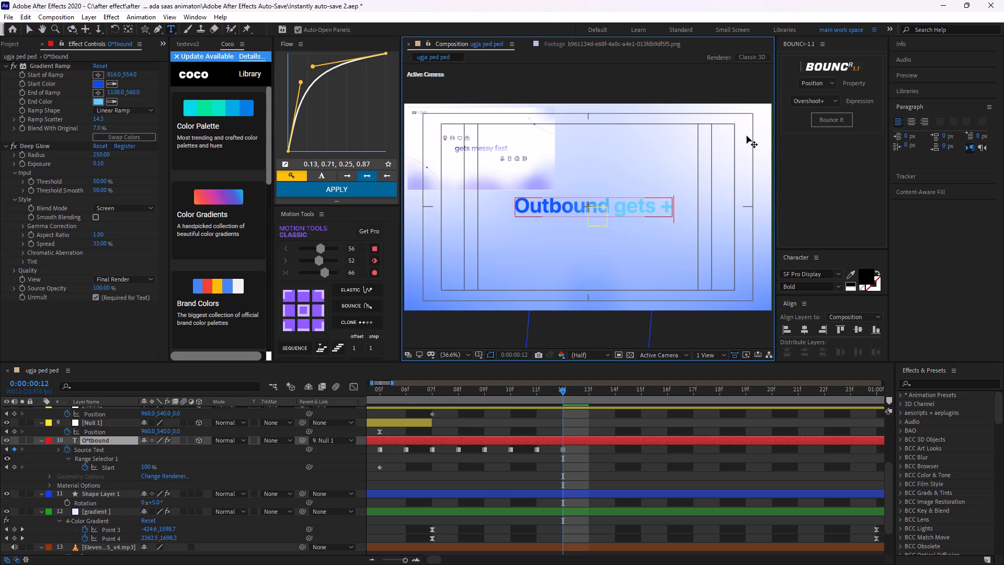
key(BackSpace)
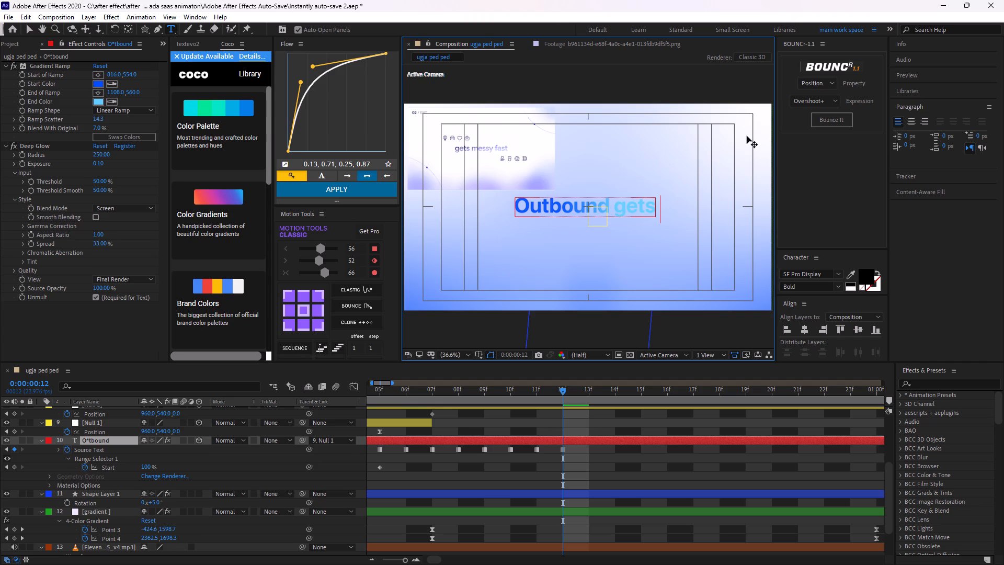
text(^^)
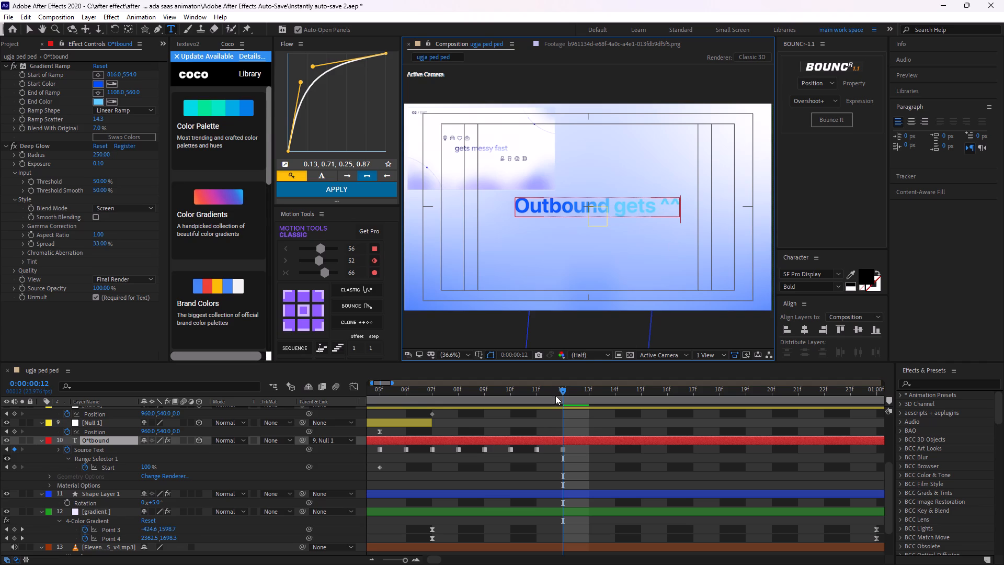
At frame 13, replace the "^^" with "m" so the O*tbound layer's text reads "Outbound gets m".
drag(562, 393, 587, 393)
click(595, 443)
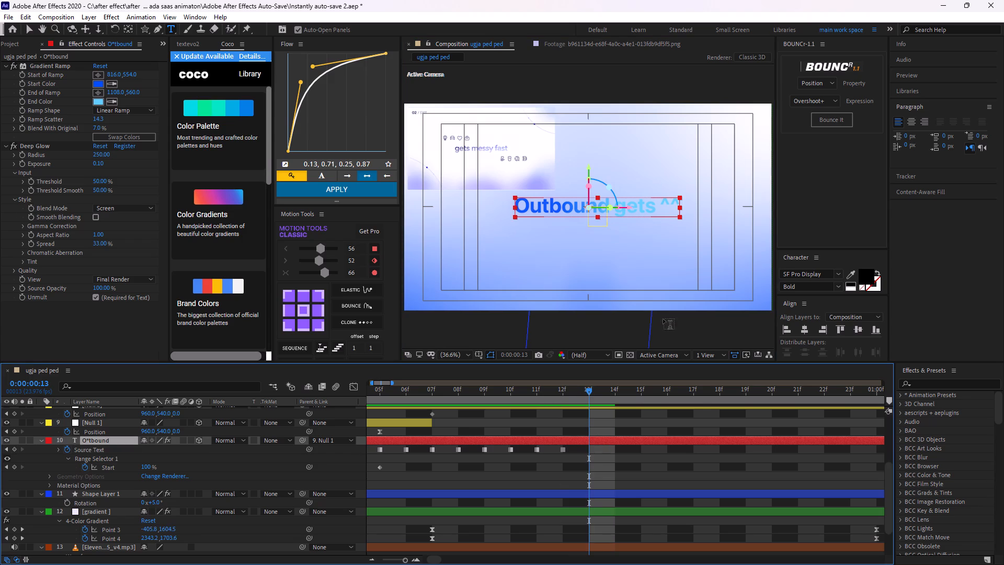
double_click(680, 207)
click(659, 207)
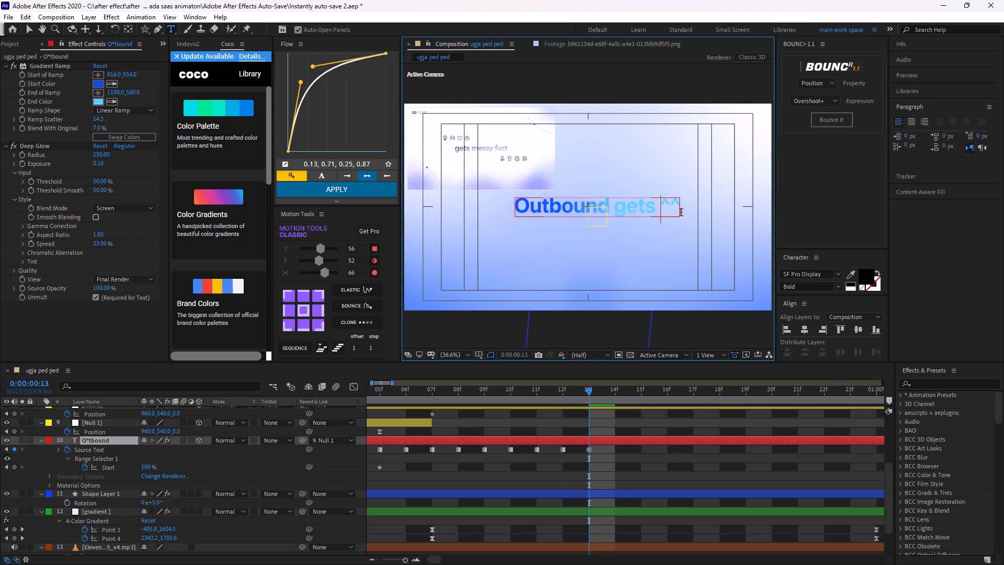
double_click(682, 208)
key(shift+m)
key(BackSpace)
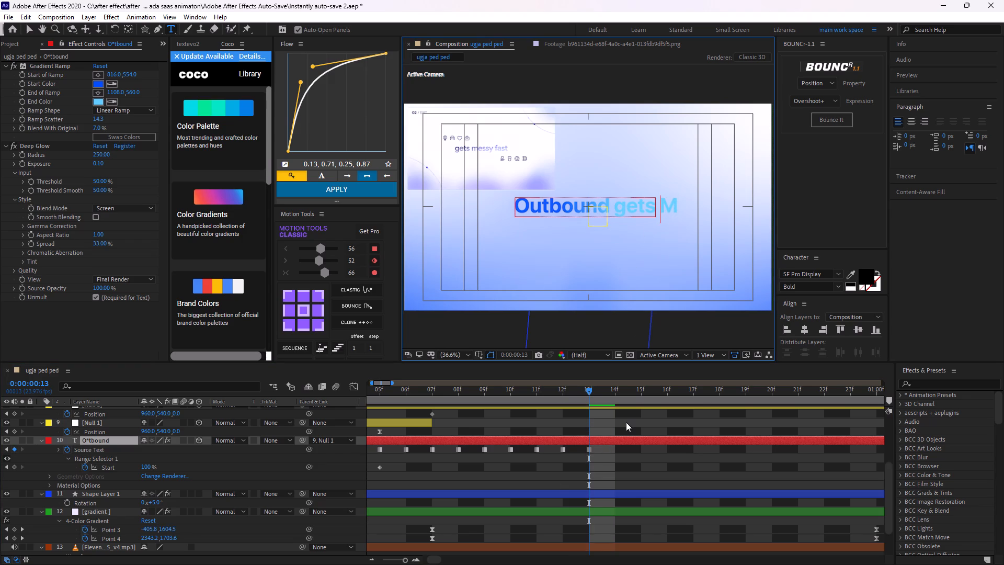
key(m)
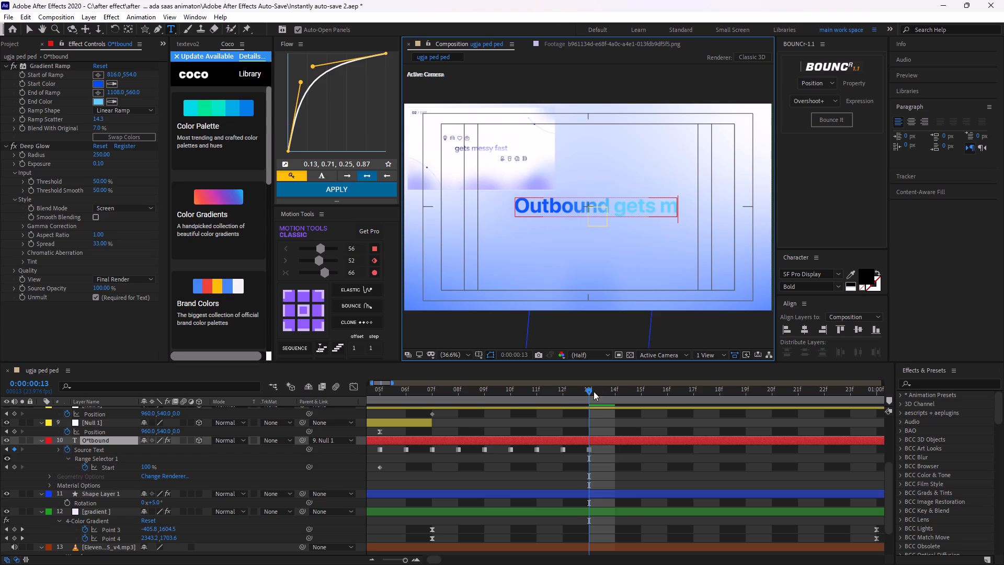
At frame 14, add "*~" to the O*tbound layer's text so it reads "Outbound gets m*~".
drag(598, 397, 590, 441)
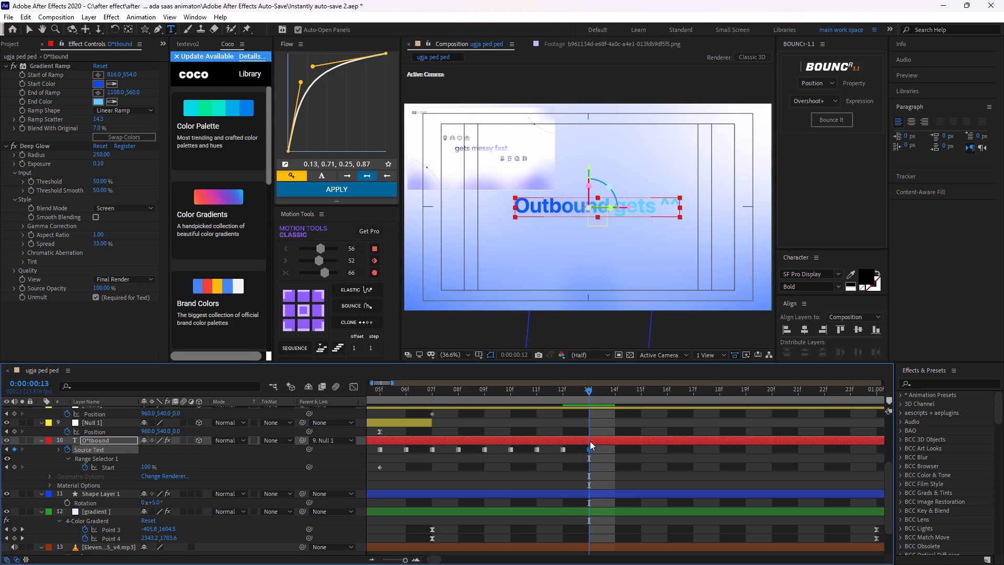
drag(590, 441, 627, 457)
middle_drag(633, 457, 600, 469)
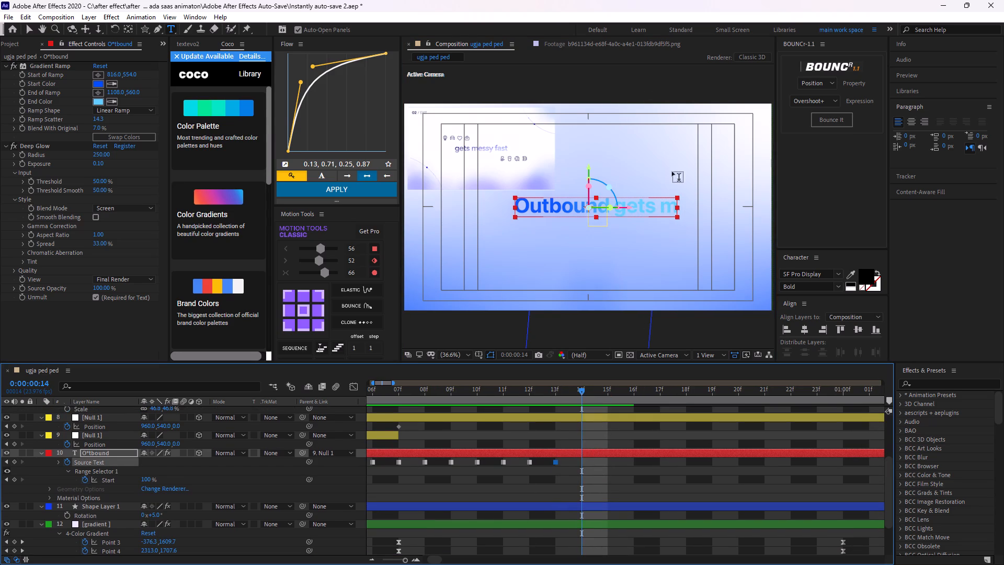
double_click(675, 203)
click(676, 205)
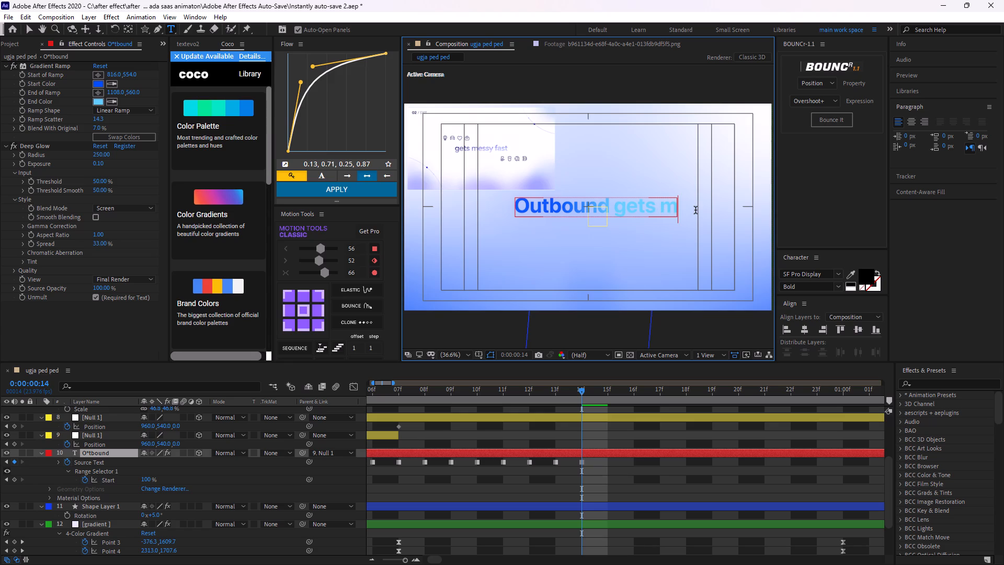
key(shift+asterisk)
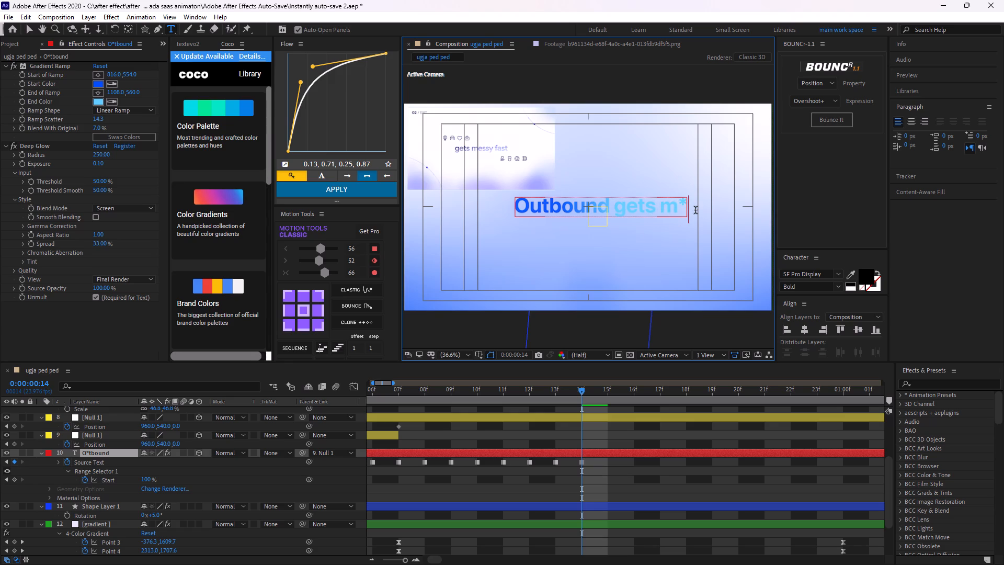
key(shift+asciitilde)
At frame 15, replace the "*~" with "^&" so the O*tbound layer's text reads "Outbound gets m^&".
drag(581, 398, 569, 429)
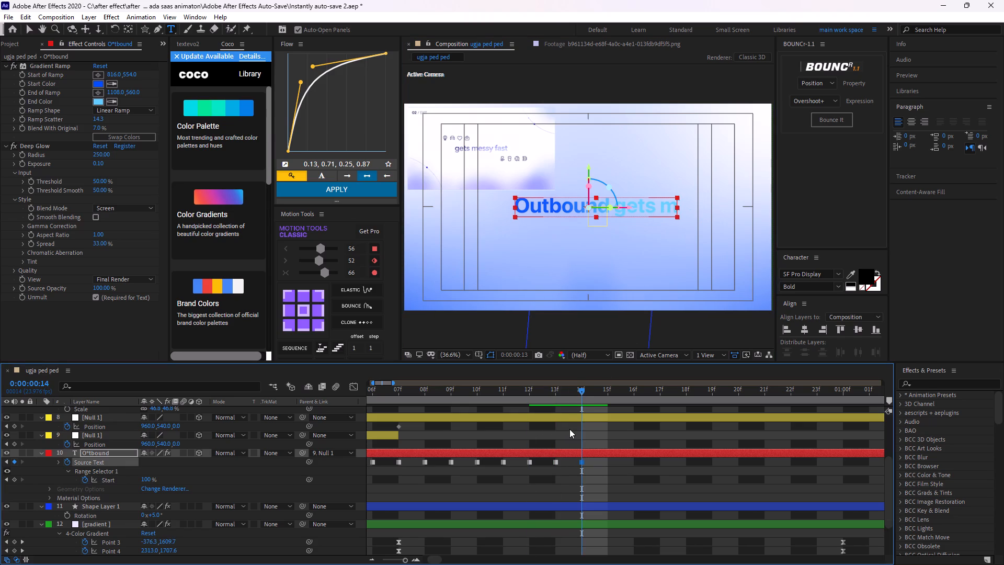
drag(569, 429, 601, 436)
drag(701, 202, 686, 211)
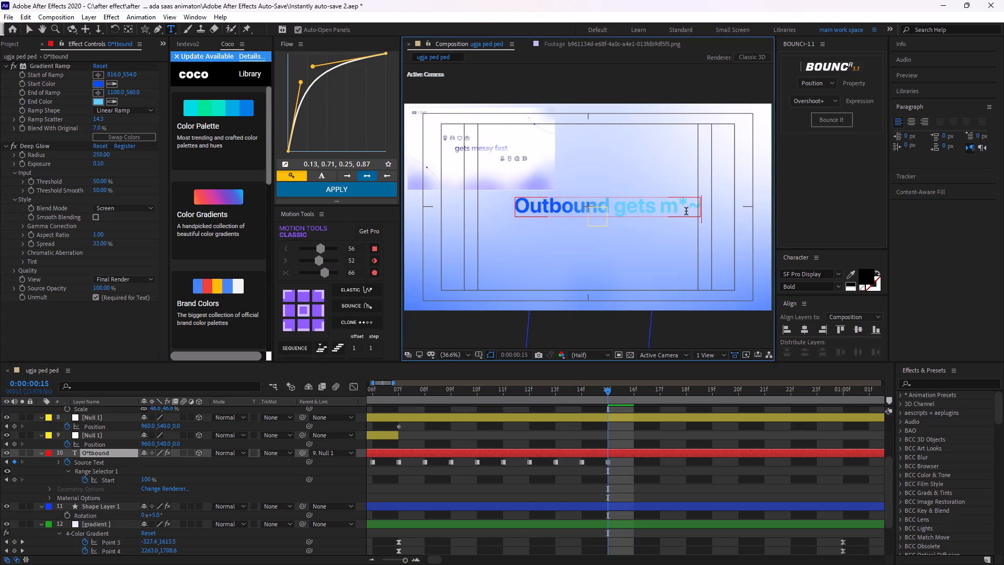
drag(686, 211, 680, 218)
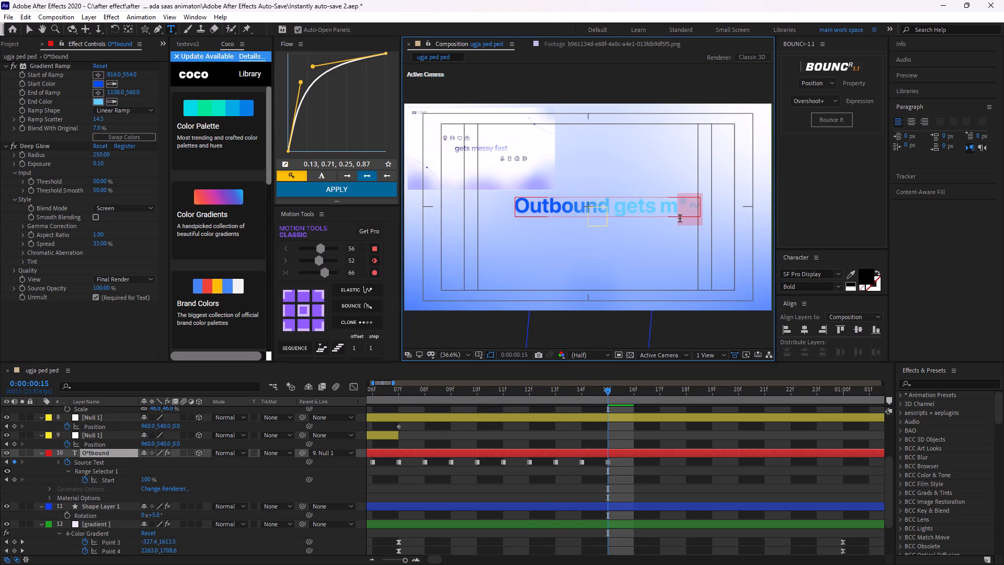
key(shift+slash)
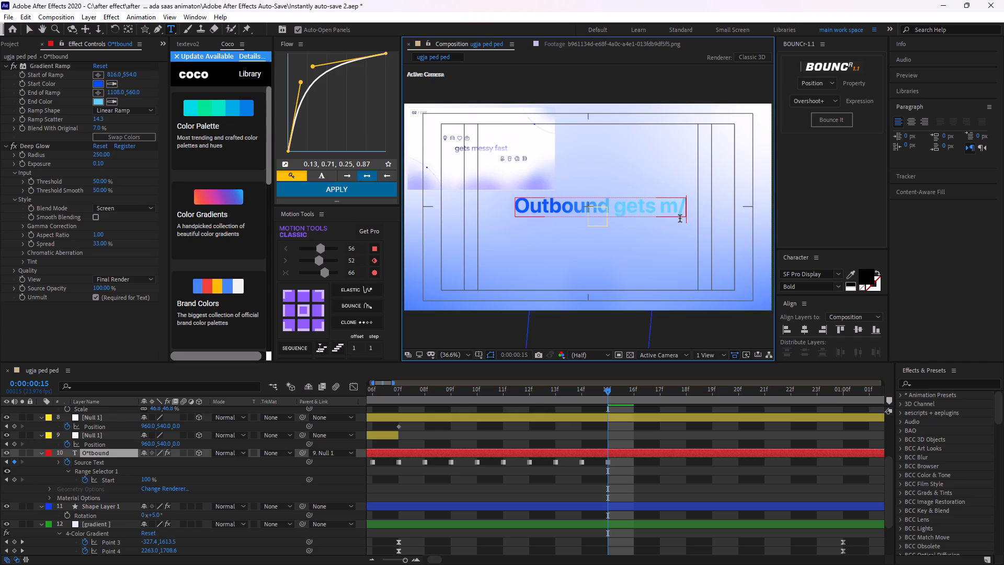
key(space)
key(shift+ampersand)
drag(691, 204, 677, 209)
key(BackSpace)
key(shift+asciicircum)
Scrub and play the animation from its first frames through frame 15 to examine the scrambled text reveal.
drag(606, 395, 544, 411)
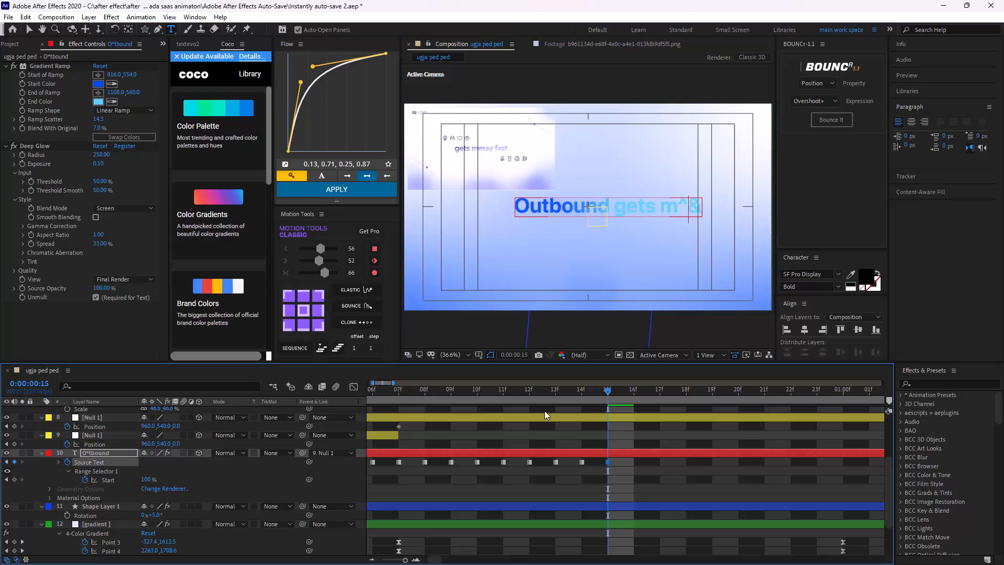
drag(544, 411, 368, 430)
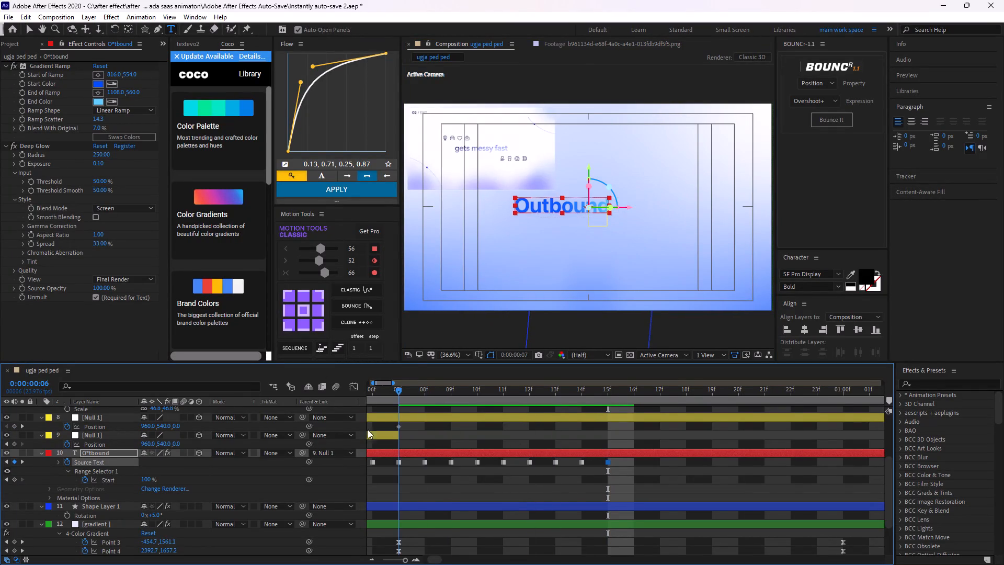
drag(368, 430, 542, 426)
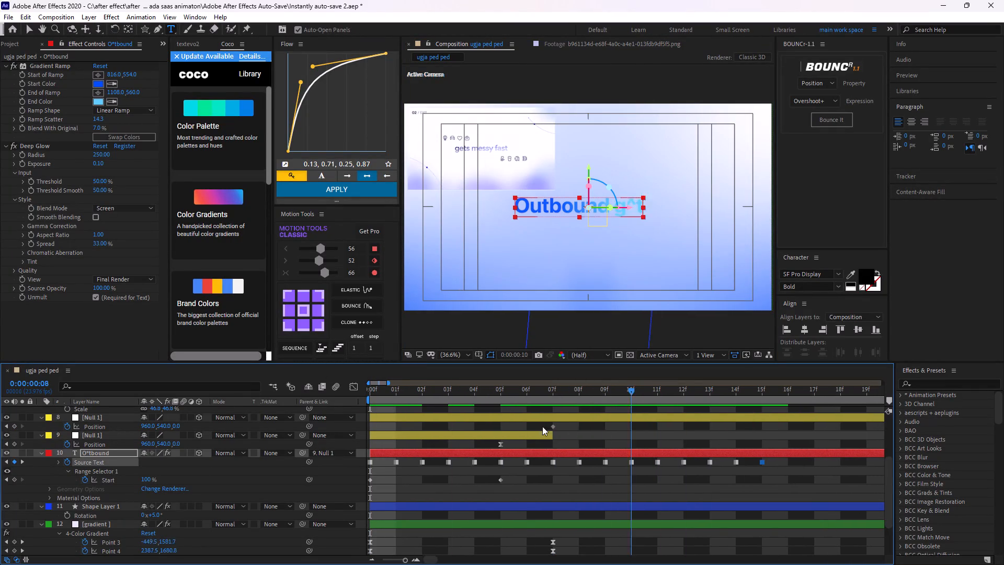
drag(542, 426, 567, 427)
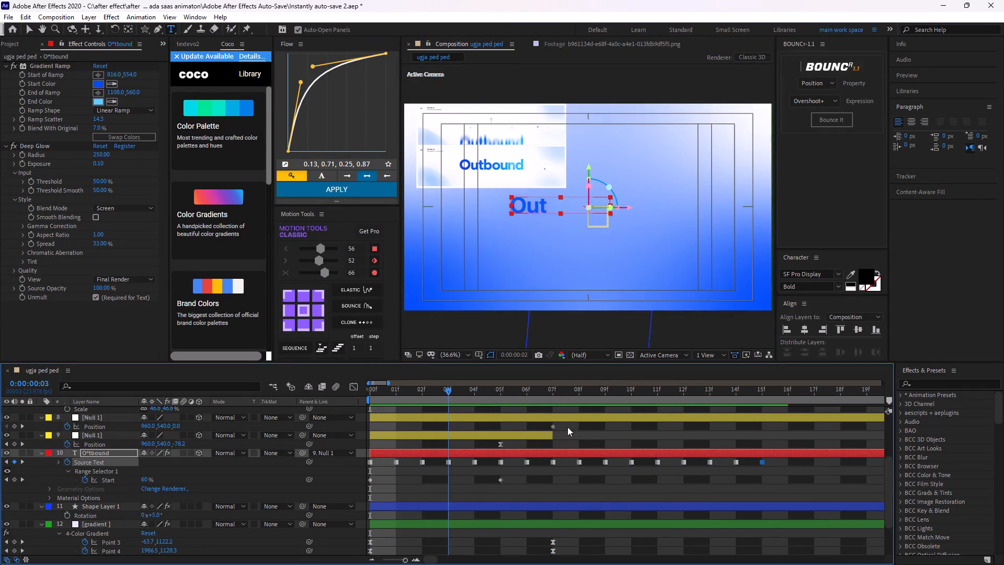
drag(567, 427, 768, 416)
At frame 16, replace the "^&" with "essy" so the O*tbound layer's text reads "Outbound gets messy".
middle_drag(794, 450, 560, 440)
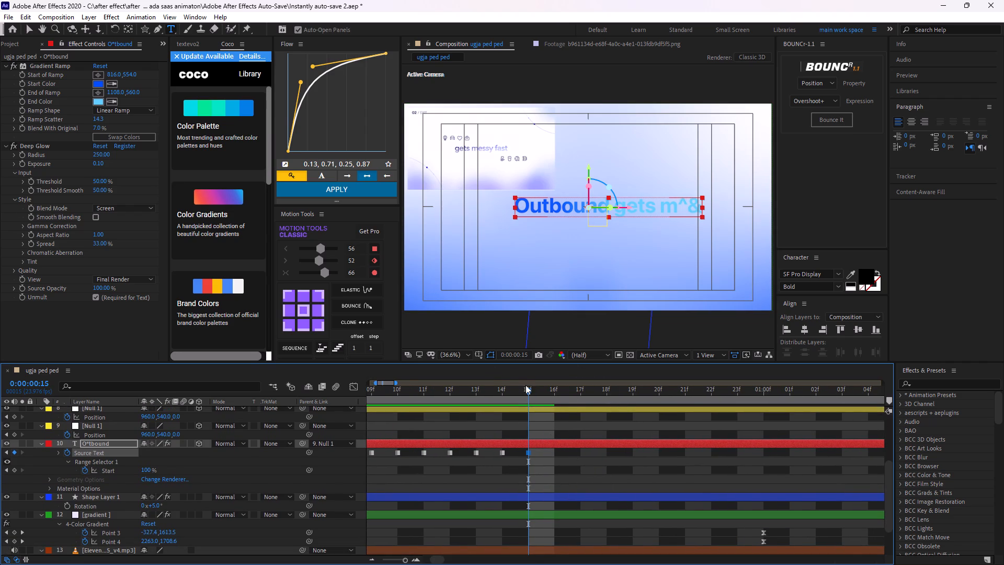
drag(533, 391, 548, 399)
double_click(555, 440)
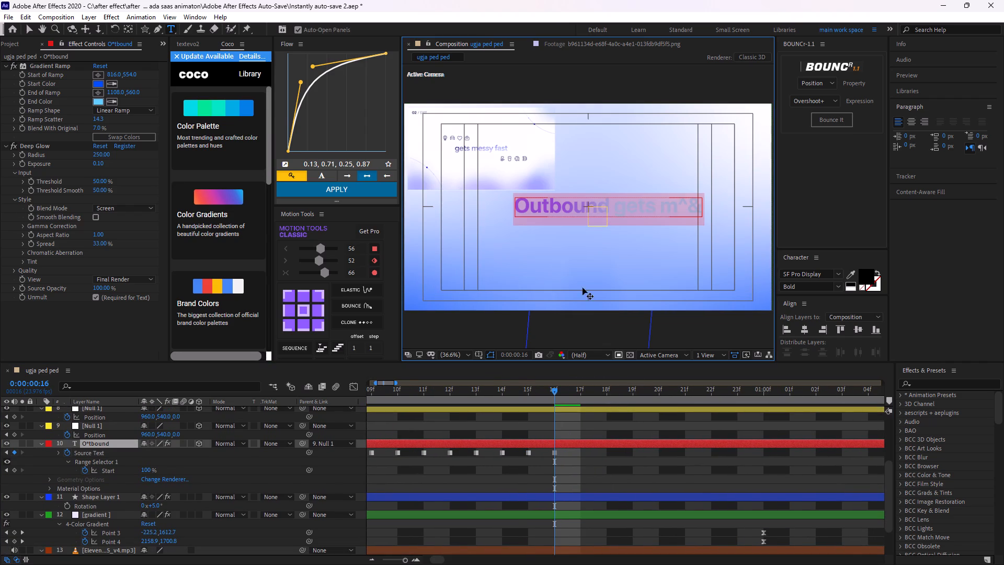
drag(695, 201, 687, 215)
drag(700, 208, 682, 208)
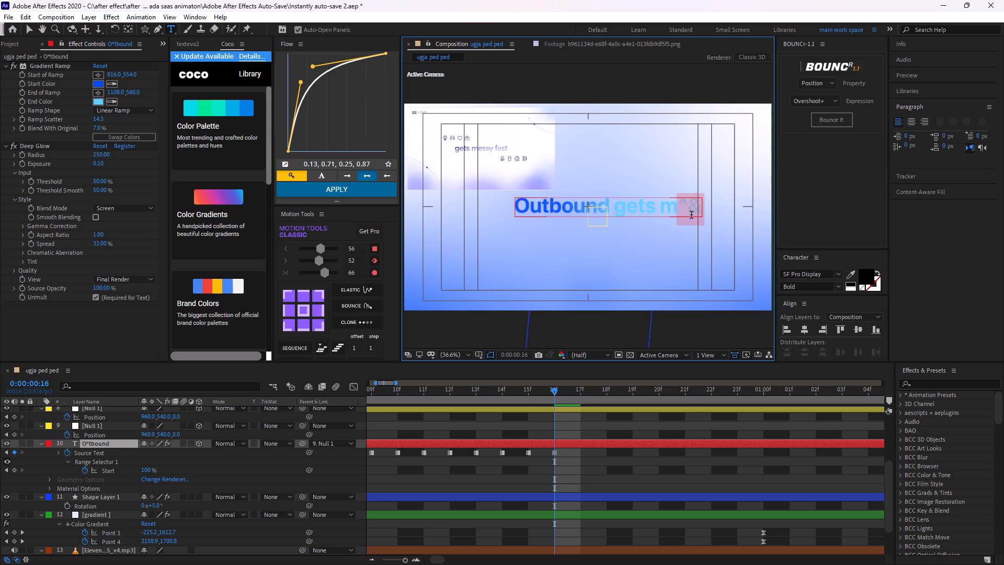
key(e)
key(s)
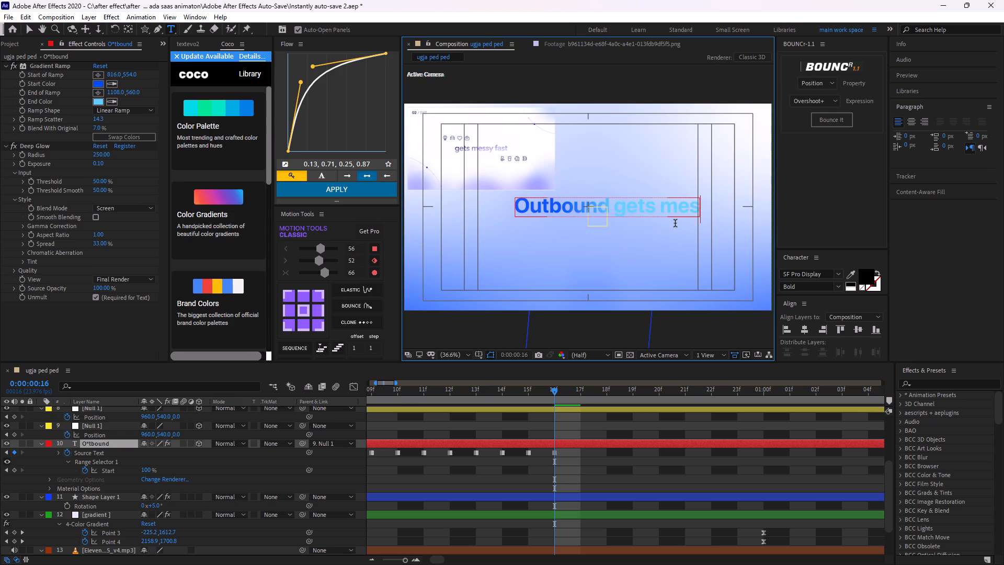
text(sy)
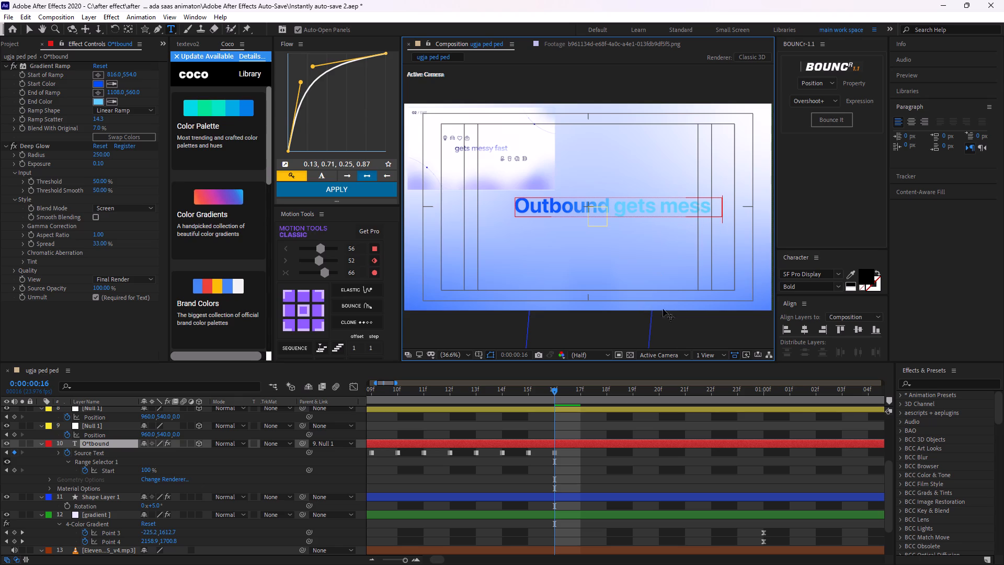
Open the O*tbound layer's text for editing at frame 15.
drag(556, 392, 515, 406)
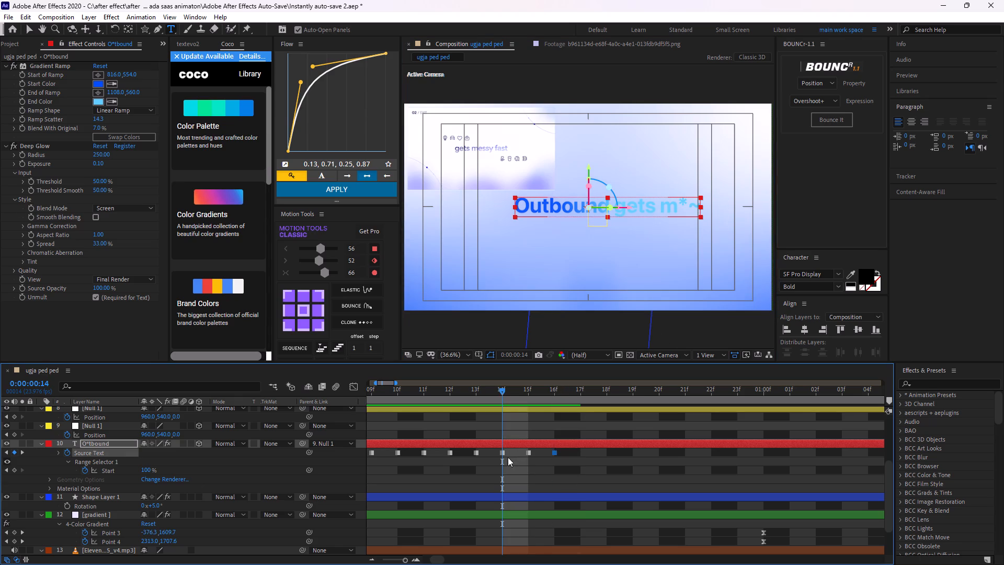
drag(499, 395, 523, 402)
double_click(532, 451)
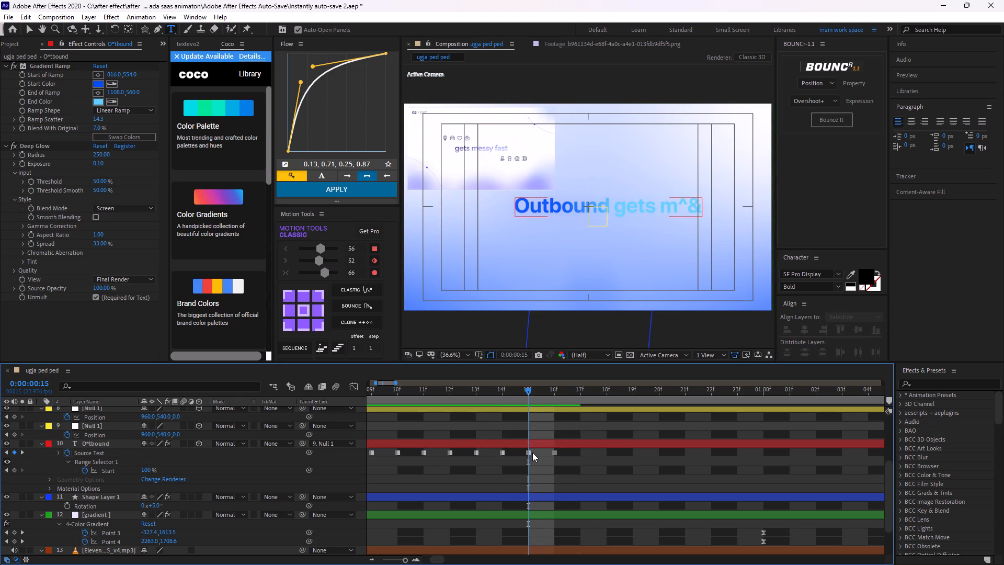
click(529, 453)
double_click(527, 442)
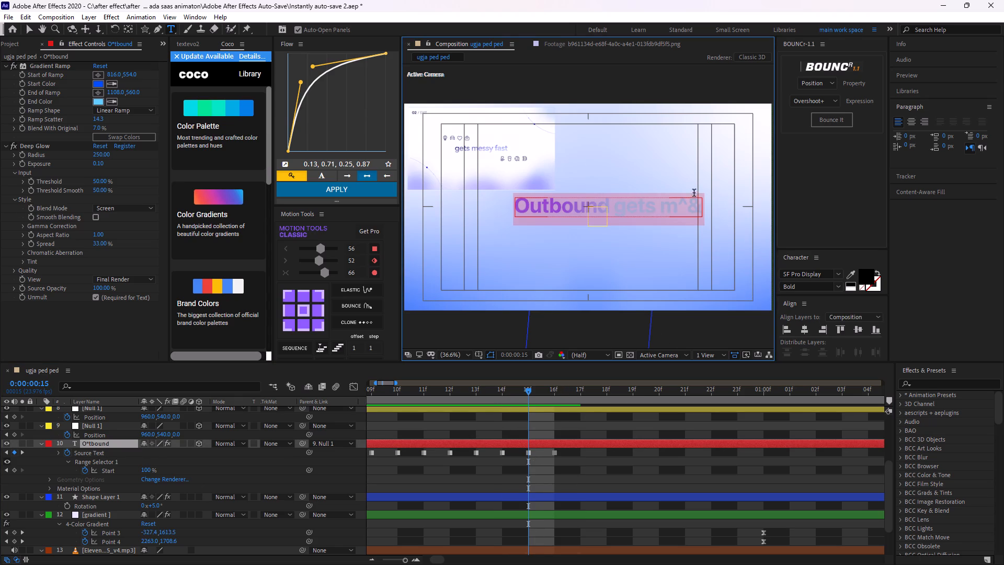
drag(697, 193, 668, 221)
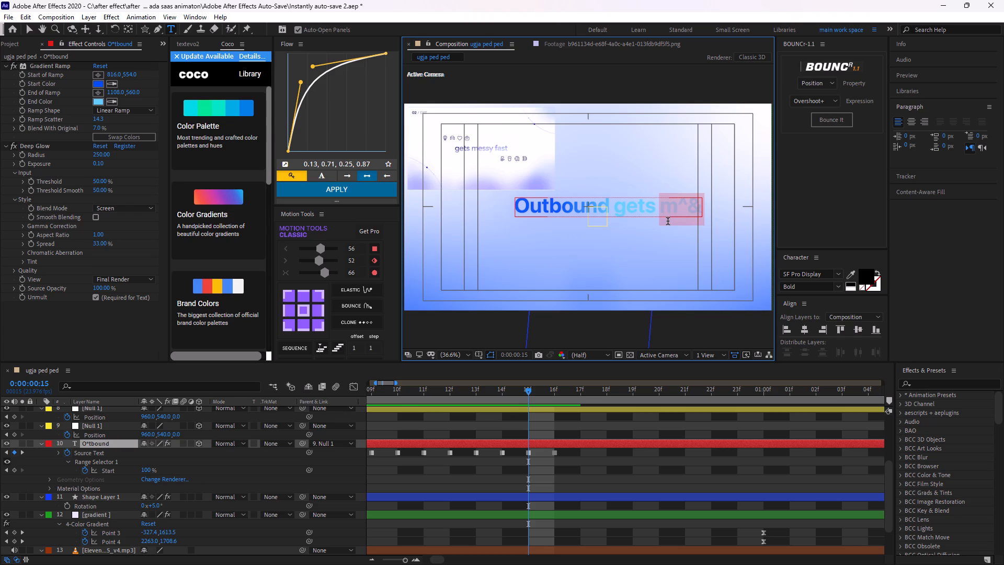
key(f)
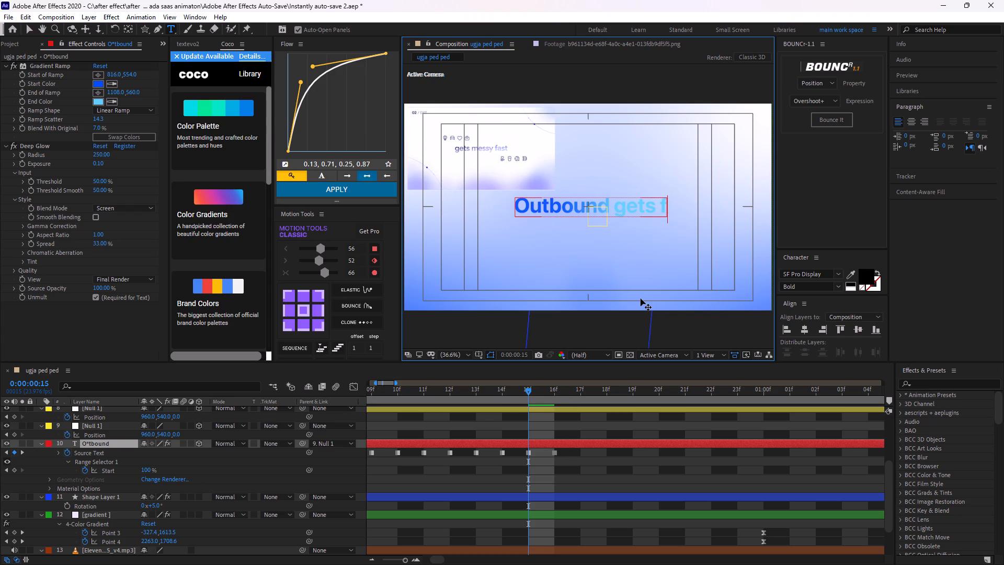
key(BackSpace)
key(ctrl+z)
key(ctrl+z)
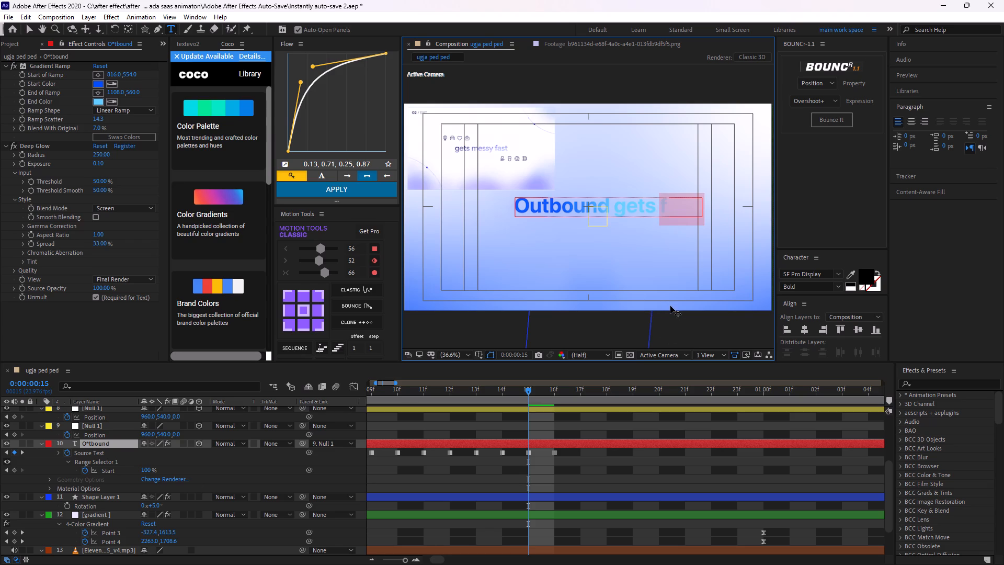
Replace the "^&" with "e&" at frame 15 so the O*tbound layer's text reads "Outbound gets me&".
click(700, 208)
drag(702, 199, 678, 208)
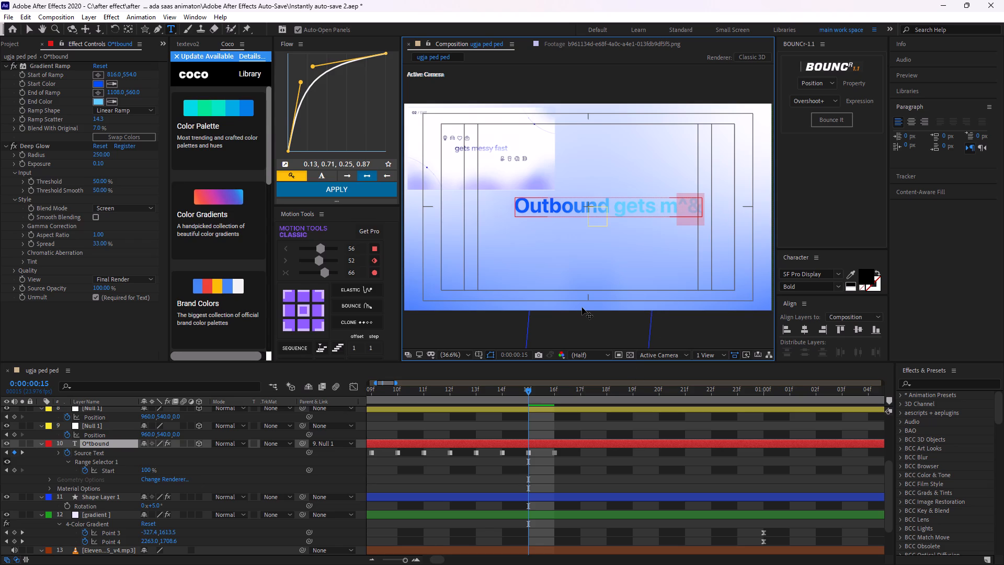
key(e)
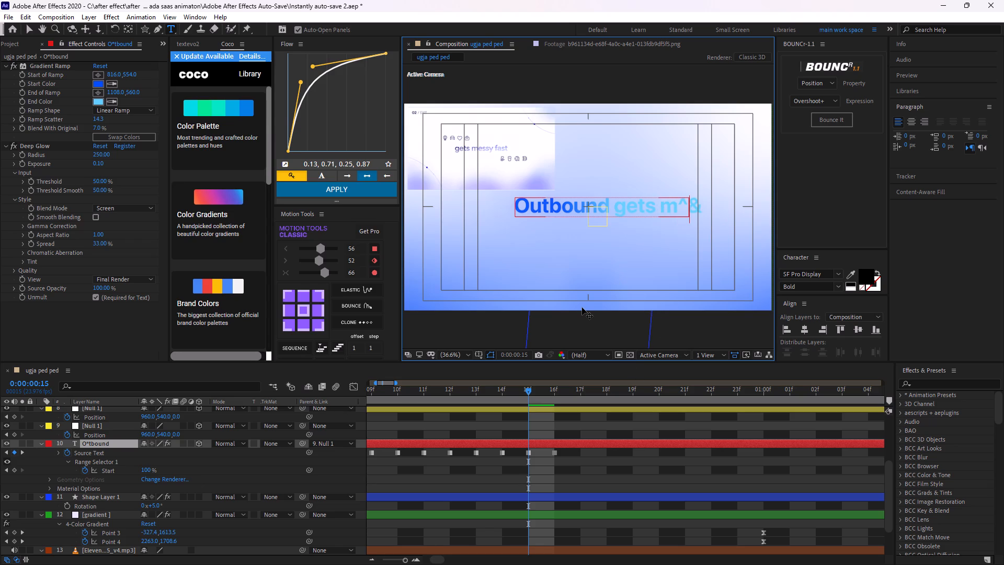
key(shift+ampersand)
At frame 16, replace the "ss" with "$$" so the O*tbound layer's text reads "Outbound gets me$$y".
drag(528, 391, 494, 406)
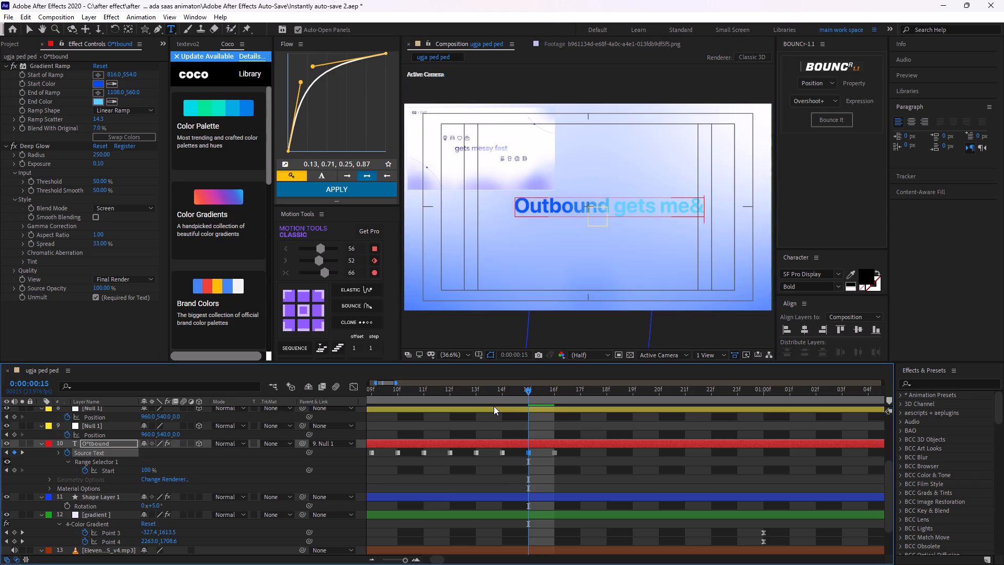
drag(494, 406, 557, 411)
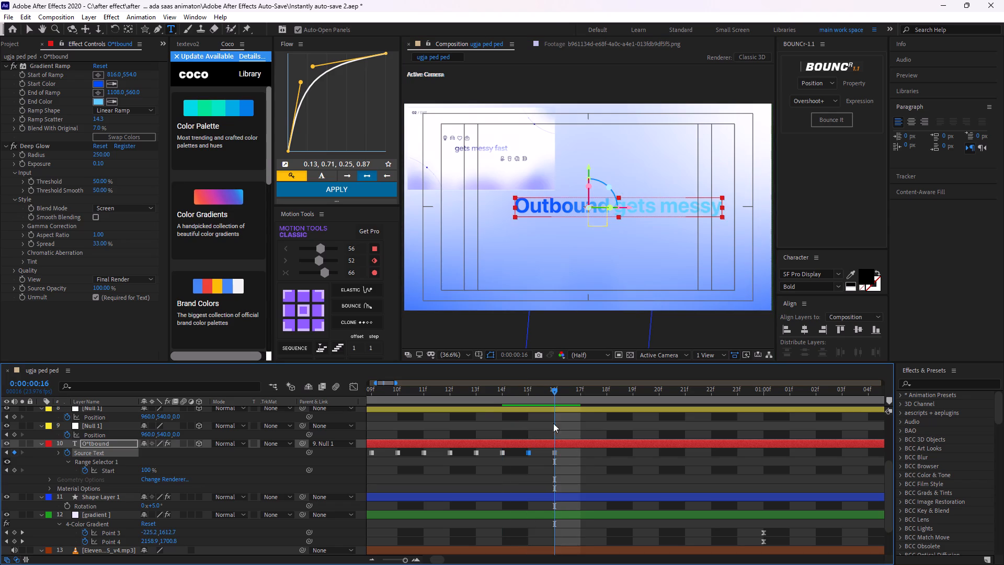
click(554, 457)
click(557, 459)
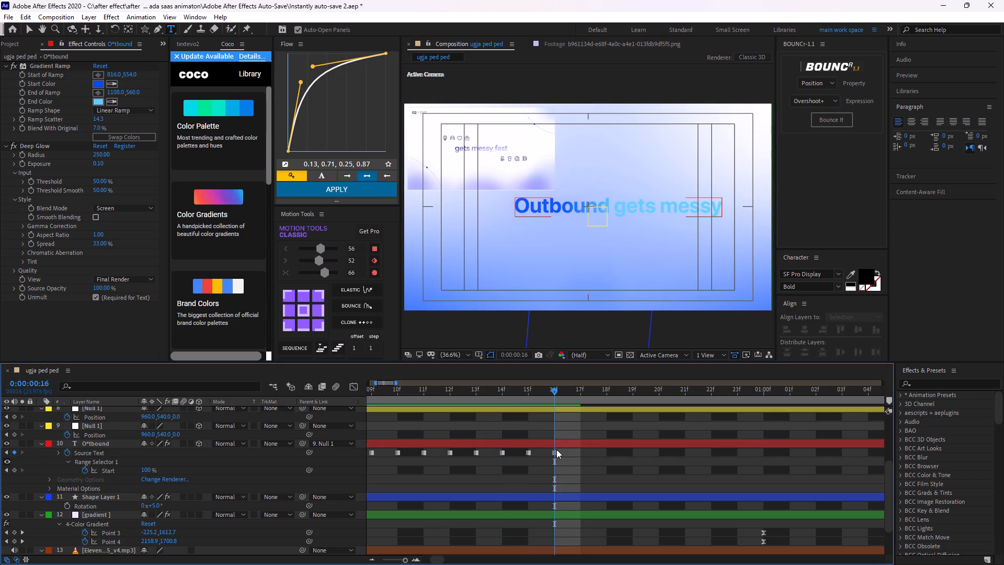
click(555, 450)
drag(708, 207, 694, 208)
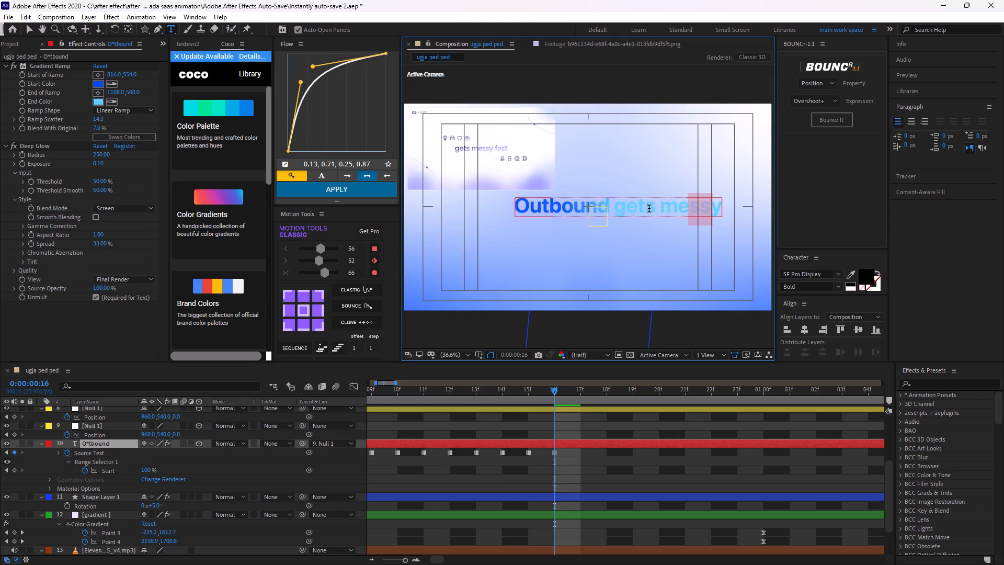
key(5)
key(5)
key(BackSpace)
key(BackSpace)
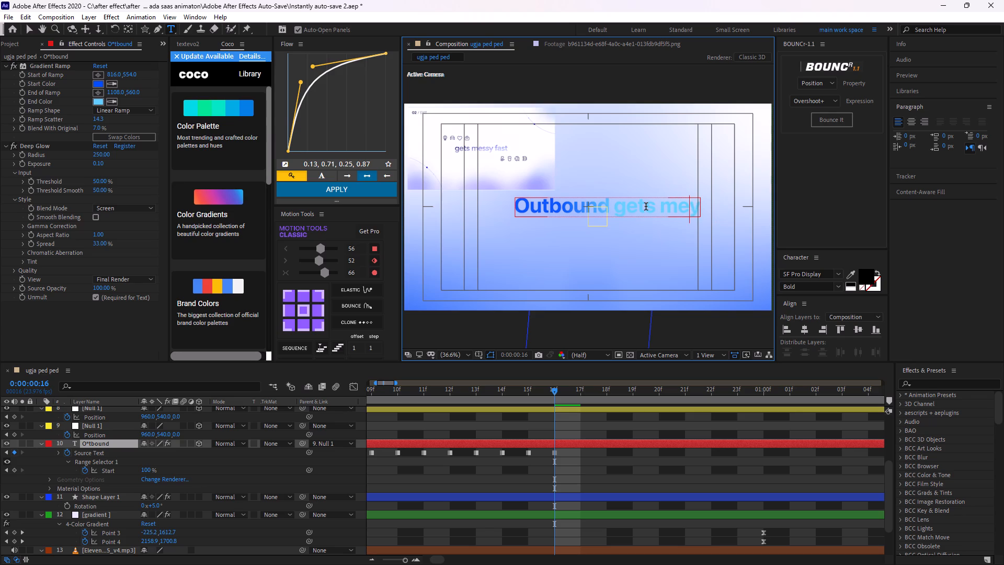
text($$)
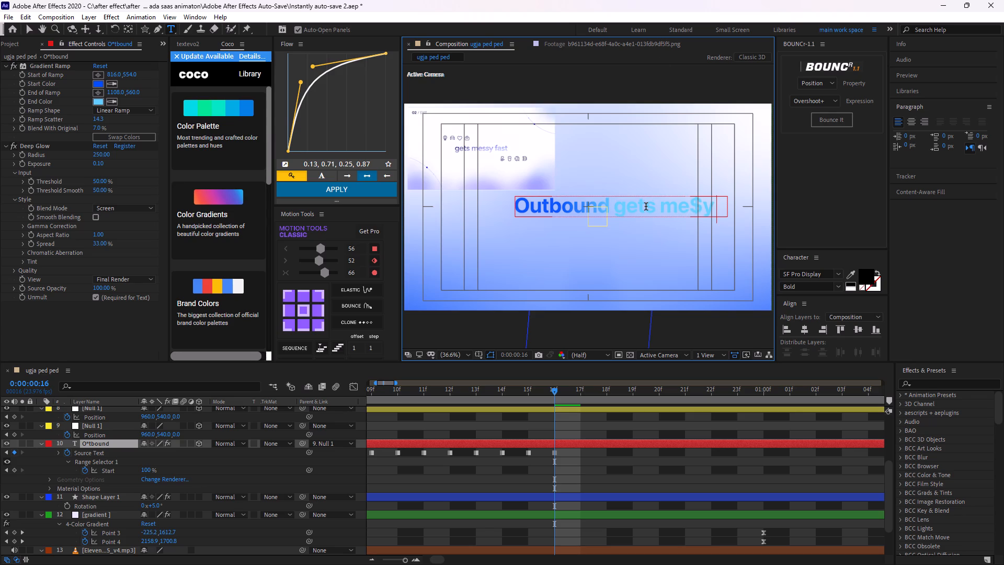
At frame 17, replace the "$$" with "ss" so the O*tbound layer's text reads "Outbound gets messy".
drag(551, 387, 555, 402)
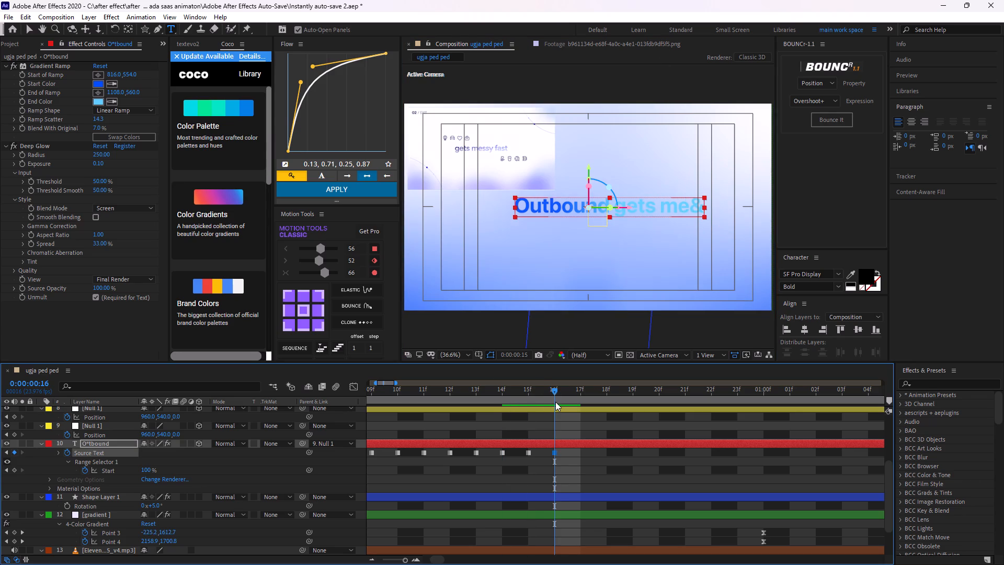
drag(555, 402, 574, 402)
double_click(580, 439)
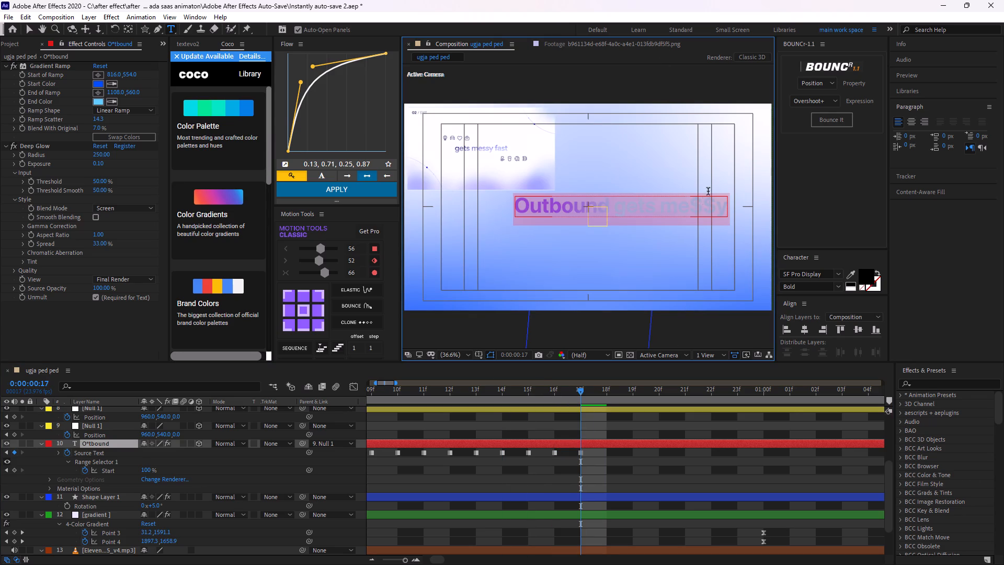
drag(715, 201, 687, 214)
key(s)
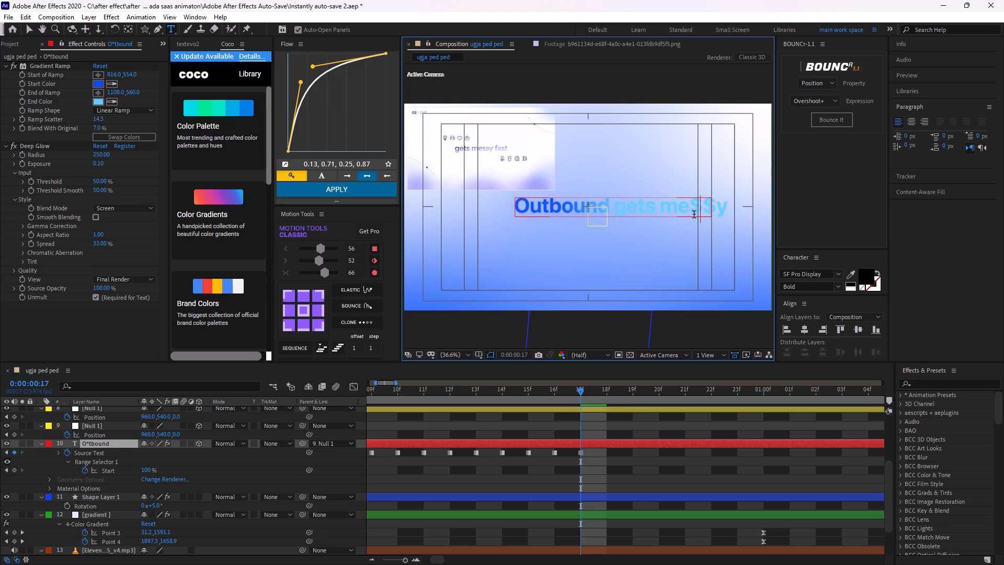
key(s)
click(587, 455)
Play the animation from frame 11 and from the first frame to examine the scrambled reveal of "Outbound gets messy".
drag(578, 386, 541, 397)
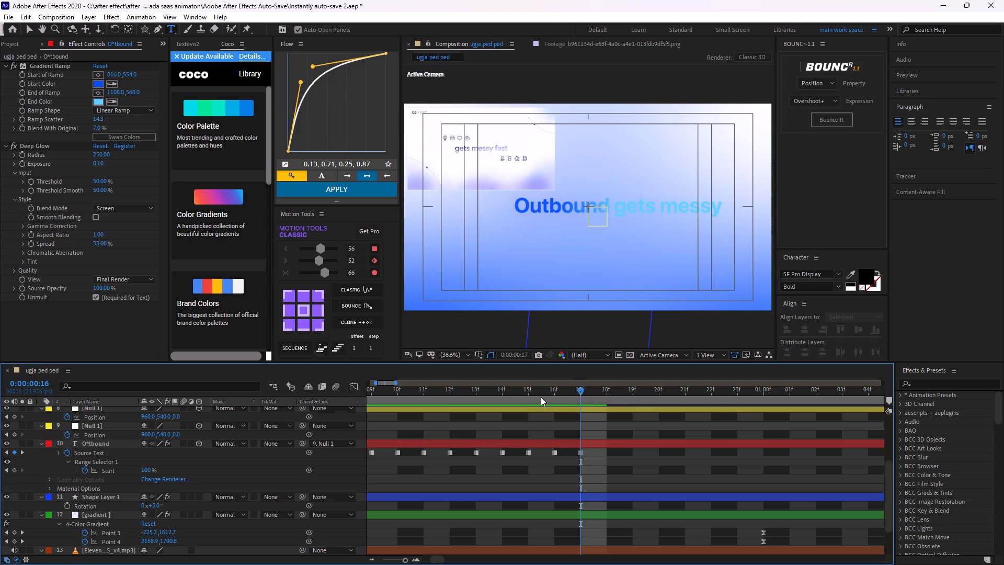
drag(541, 397, 423, 404)
key(space)
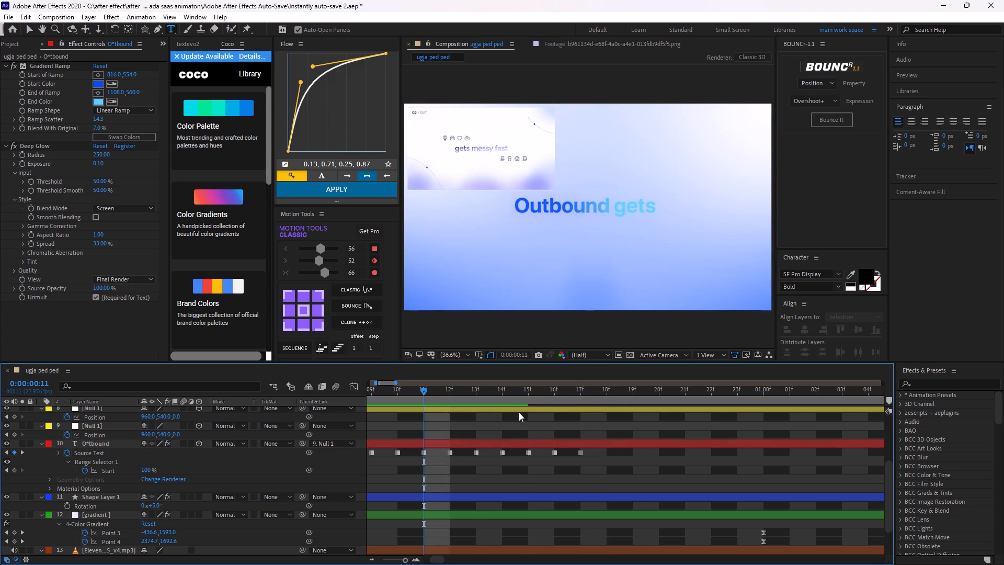
key(space)
key(space)
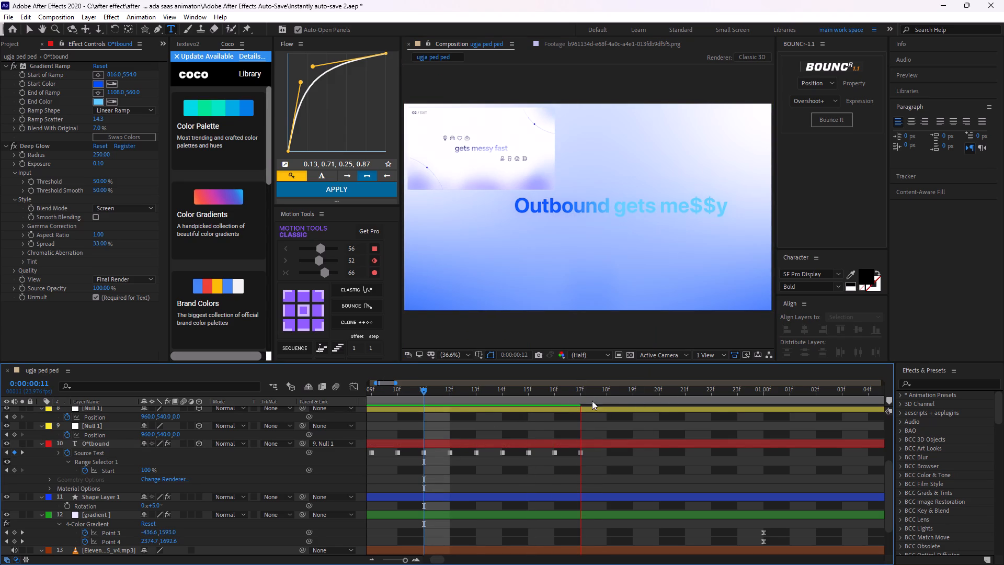
drag(559, 389, 138, 461)
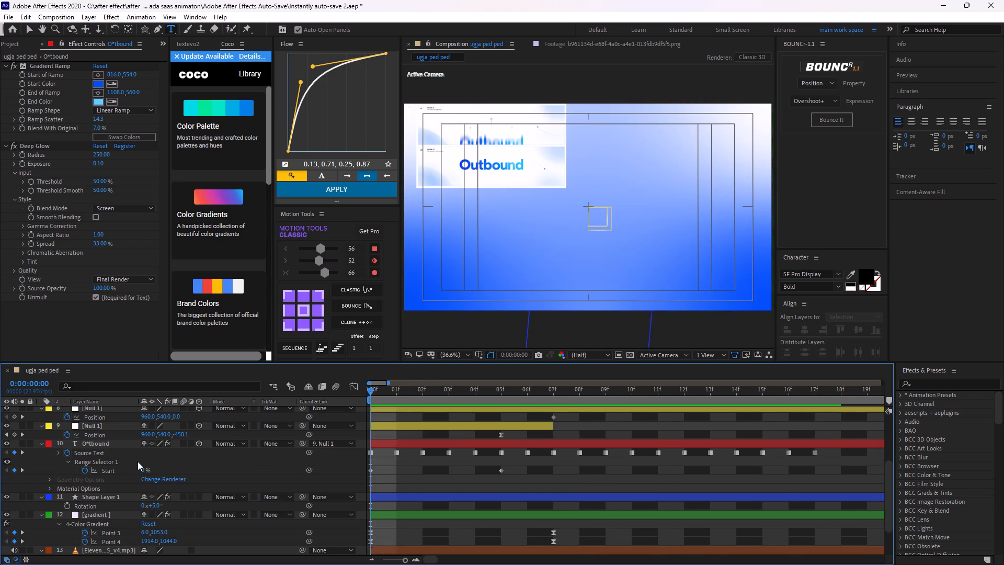
drag(138, 461, 137, 461)
key(space)
key(space)
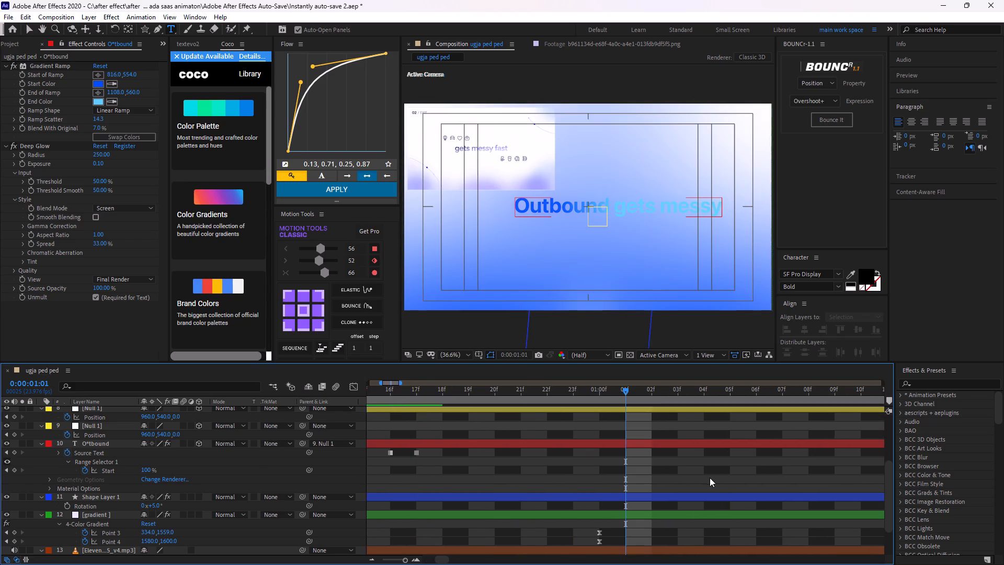
drag(627, 391, 514, 454)
key(space)
key(space)
key(space)
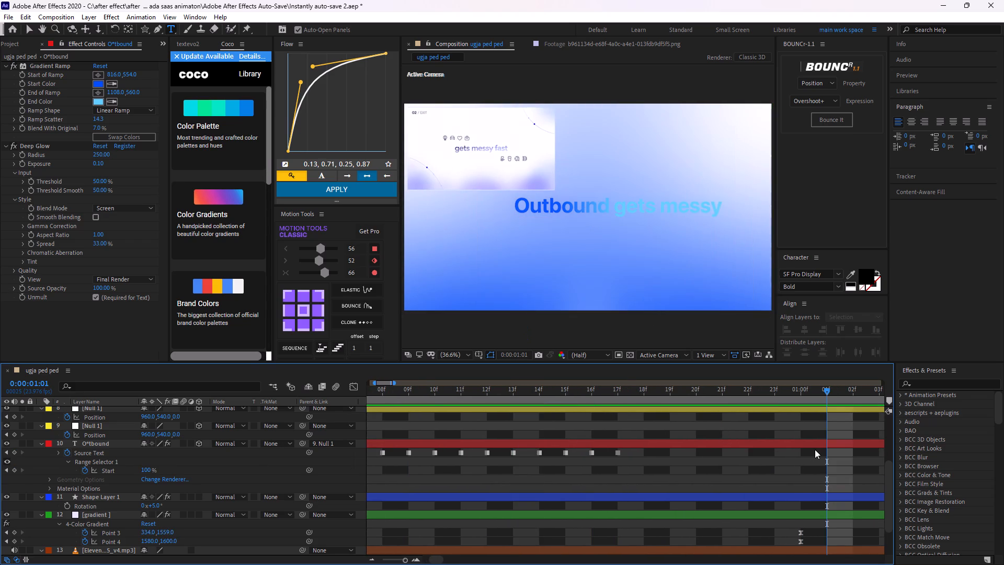
key(space)
Scrub through the frames around the last Source Text keyframe to examine the text timing against the audio waveform.
alt+scroll(661, 474, down, 1)
middle_drag(644, 465, 640, 455)
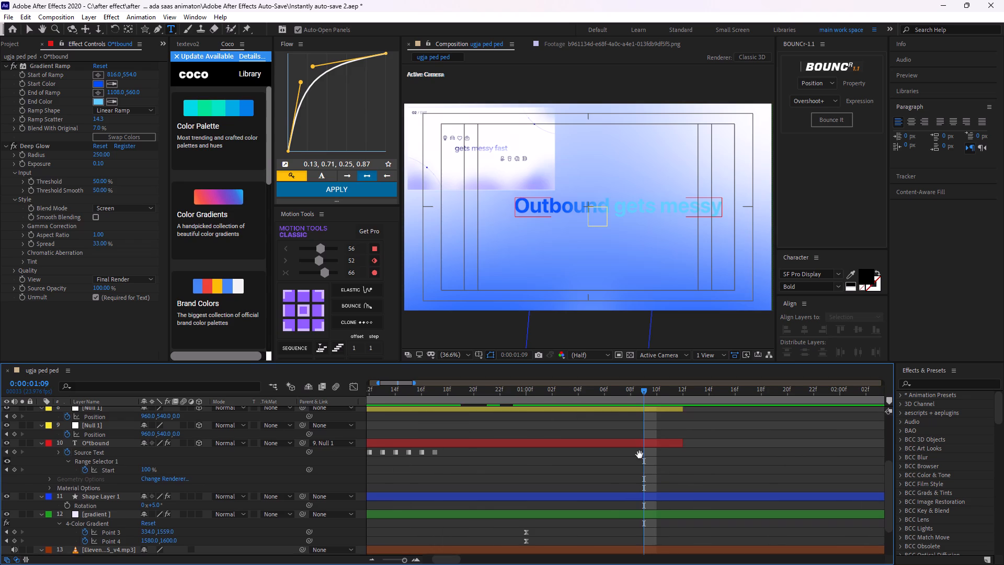
middle_drag(640, 455, 645, 403)
drag(646, 390, 469, 405)
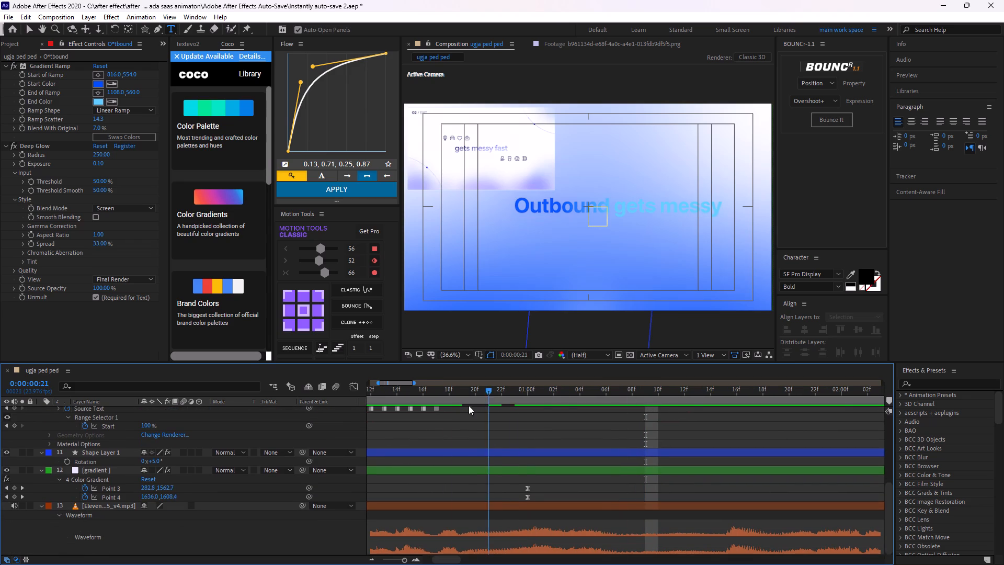
drag(469, 405, 661, 446)
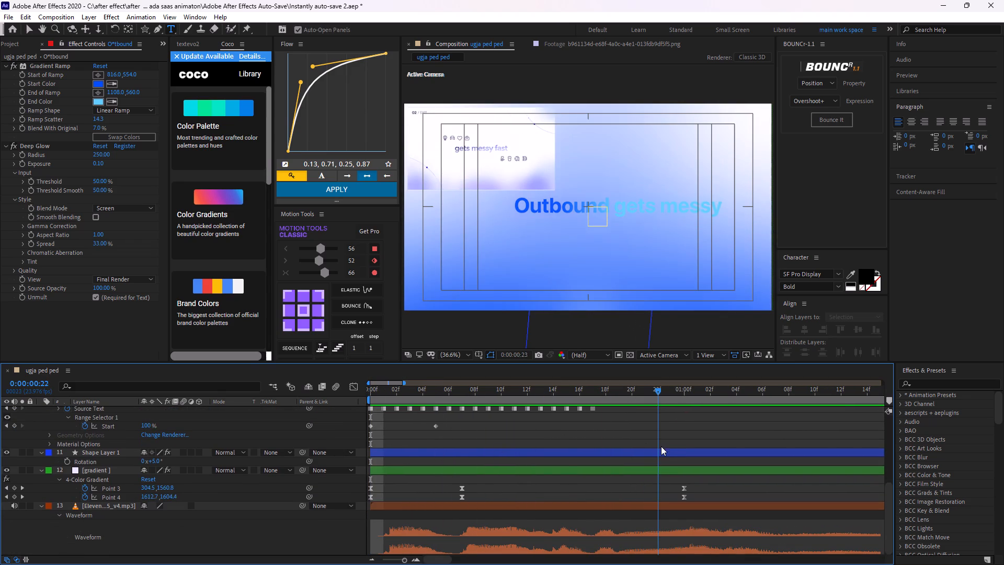
drag(661, 446, 628, 428)
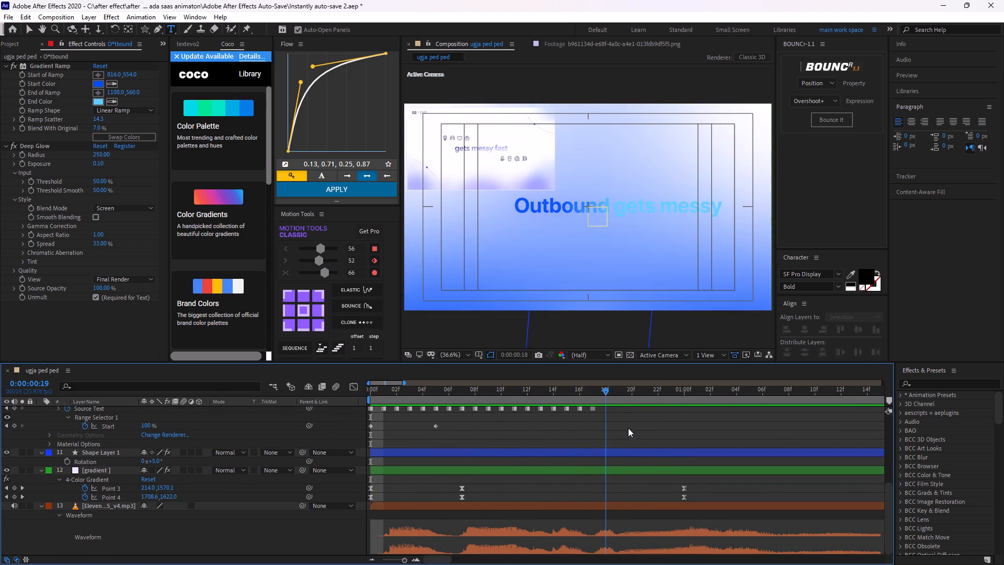
drag(628, 428, 600, 474)
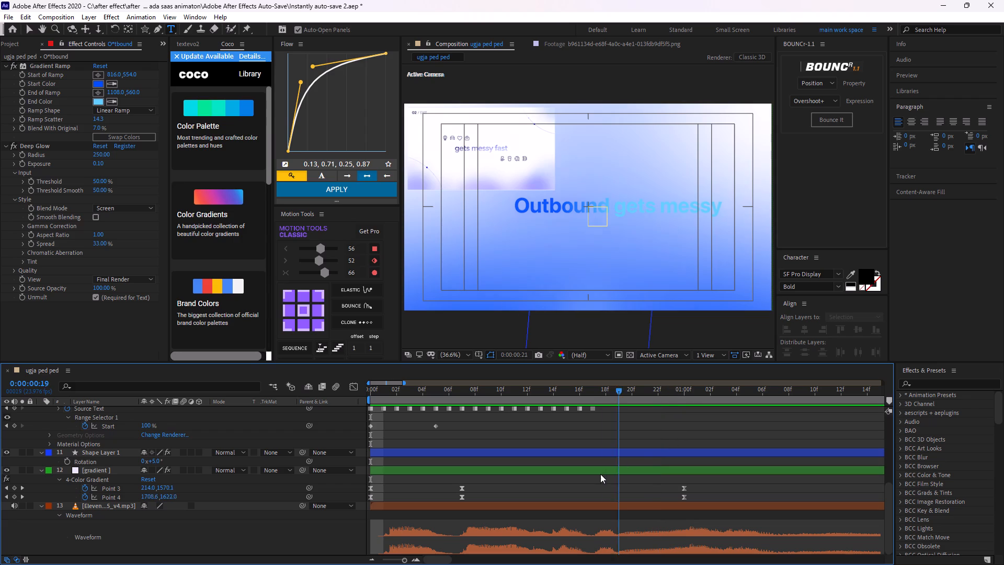
drag(600, 474, 592, 472)
Replay the animation from the first frame and scrub back over the start of the "gets" reveal to examine it.
middle_drag(614, 417, 631, 513)
drag(594, 390, 206, 446)
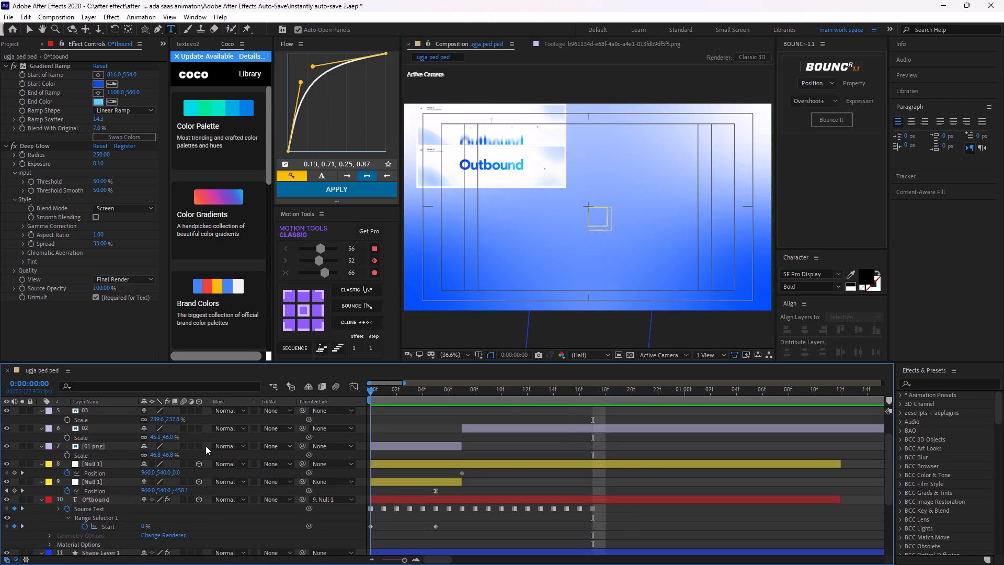
drag(206, 446, 198, 446)
key(space)
key(space)
drag(491, 385, 381, 427)
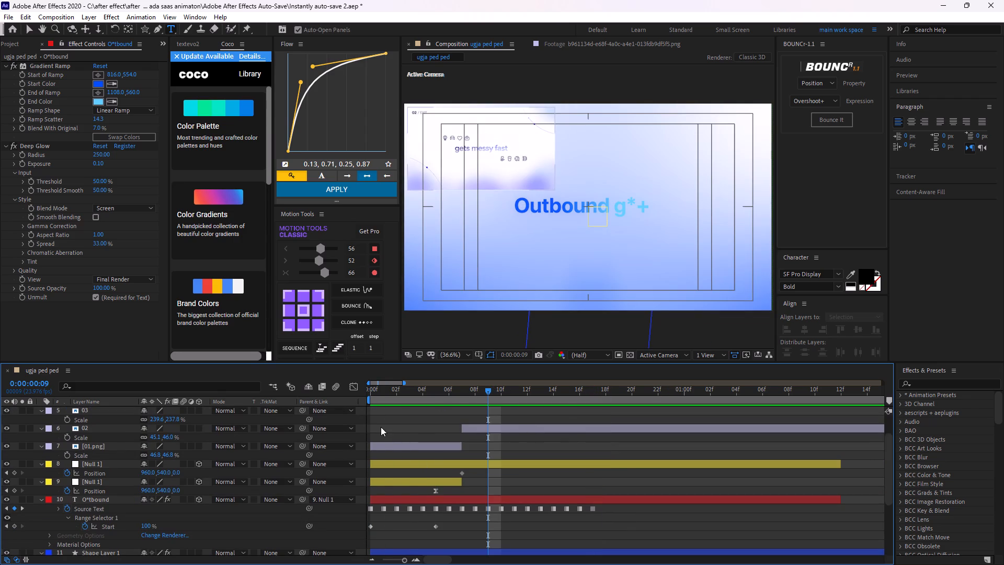
drag(381, 427, 389, 422)
drag(488, 389, 443, 430)
At frame 0, keyframe the layer 8 Null 1's Position with its X value set to 971.
alt+scroll(457, 491, up, 1)
alt+scroll(457, 489, down, 1)
middle_drag(456, 488, 593, 469)
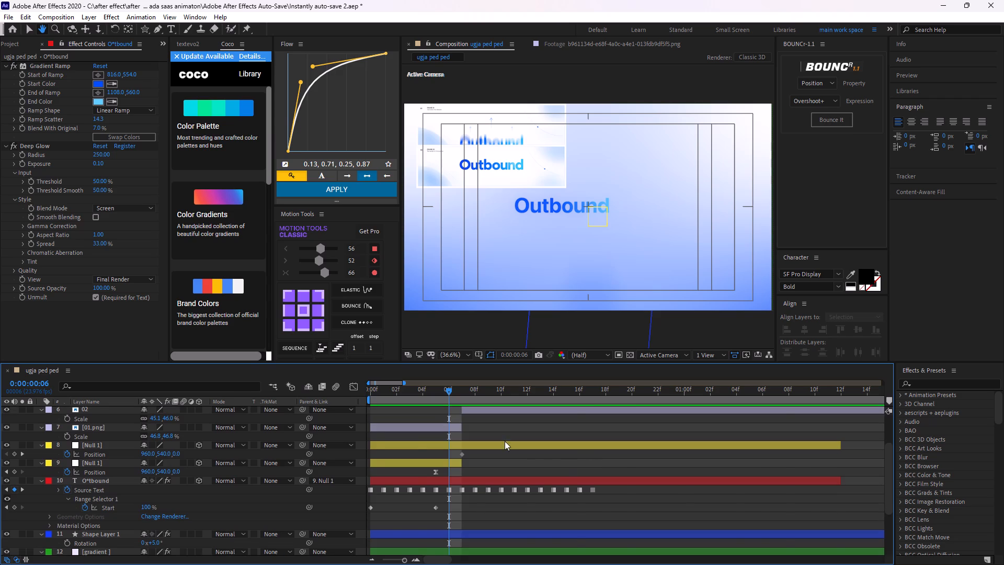
alt+scroll(502, 441, up, 4)
alt+scroll(449, 464, down, 1)
middle_drag(450, 464, 832, 450)
alt+scroll(487, 469, up, 1)
alt+scroll(487, 469, down, 4)
alt+scroll(487, 469, up, 1)
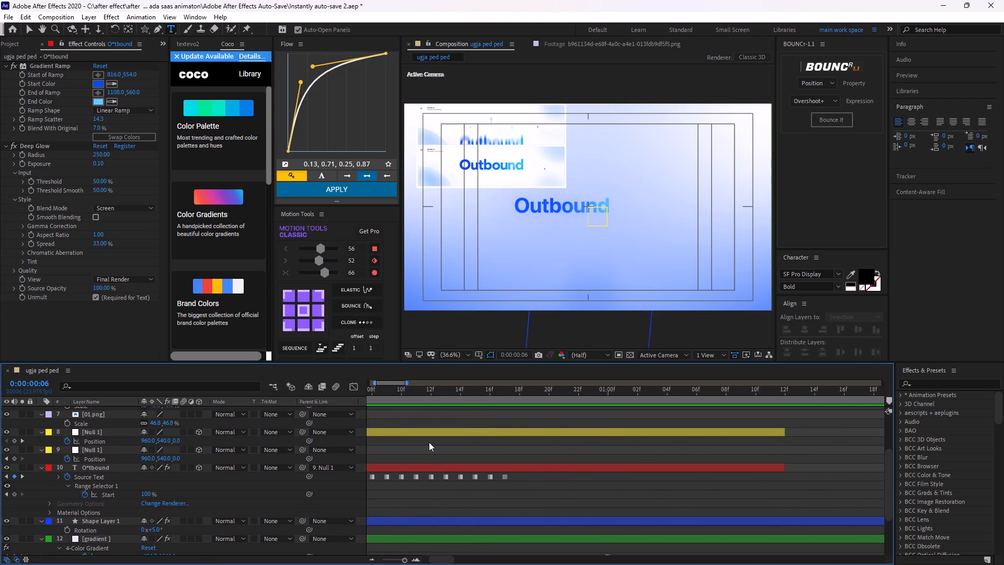
middle_drag(429, 442, 834, 426)
drag(461, 386, 351, 415)
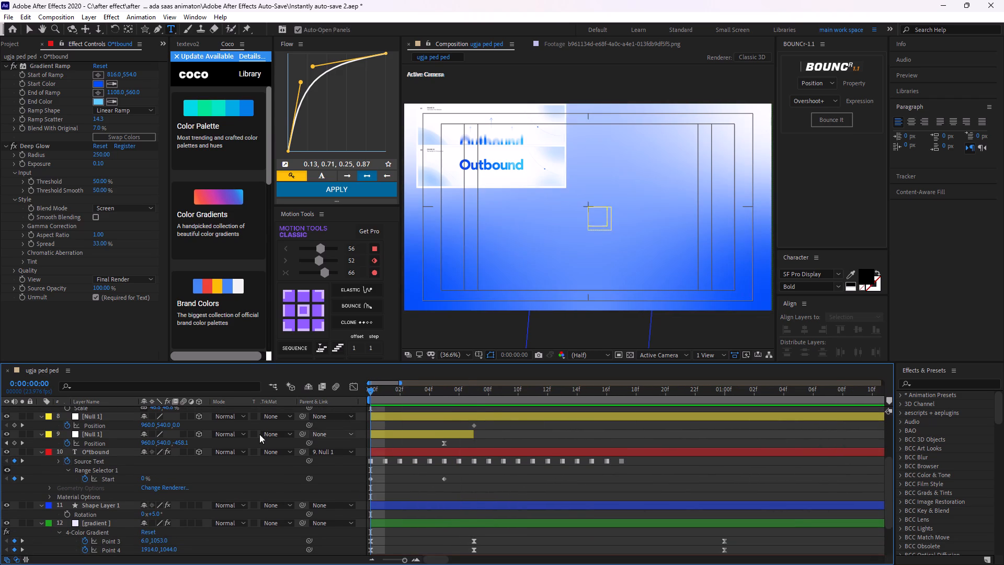
drag(147, 424, 152, 427)
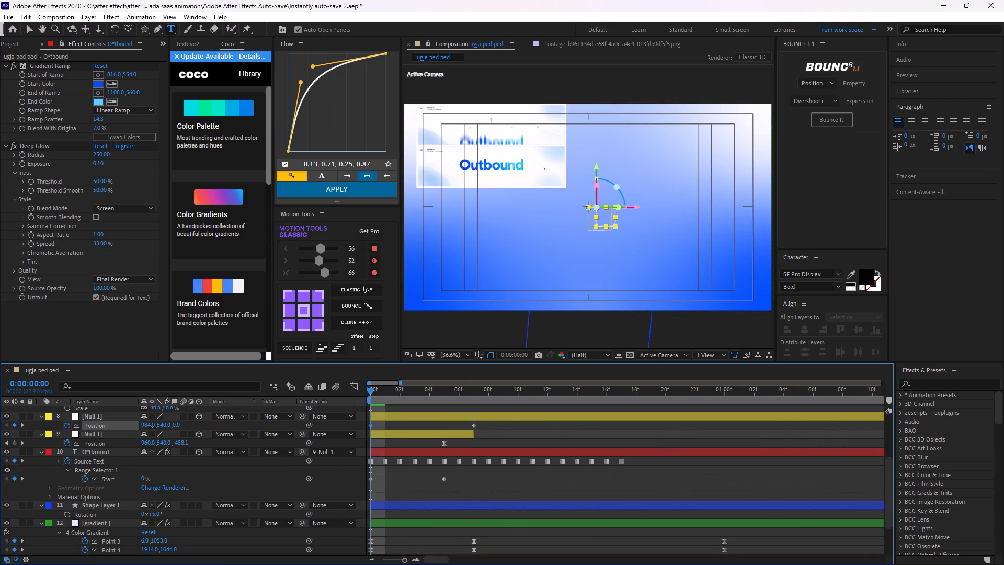
drag(152, 427, 158, 429)
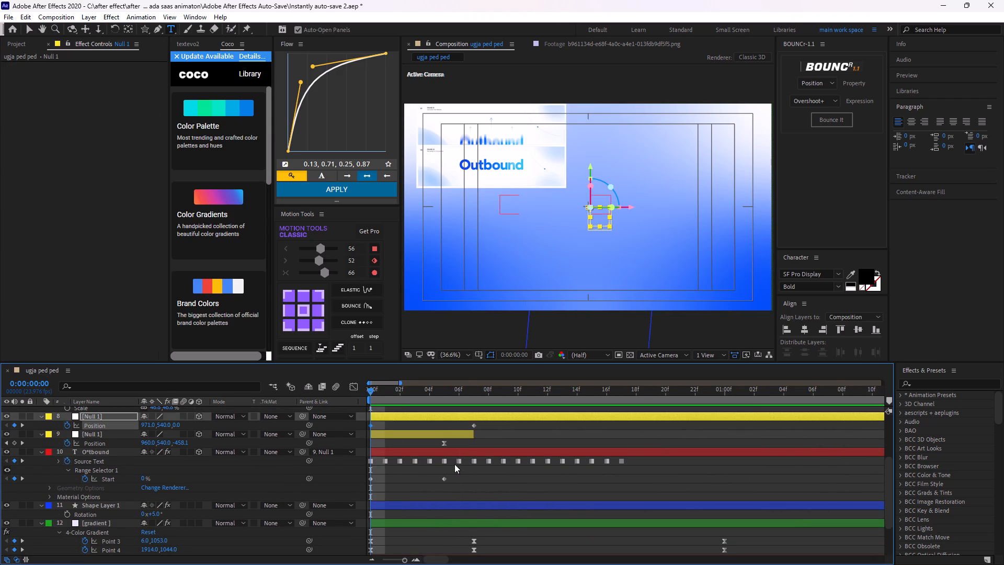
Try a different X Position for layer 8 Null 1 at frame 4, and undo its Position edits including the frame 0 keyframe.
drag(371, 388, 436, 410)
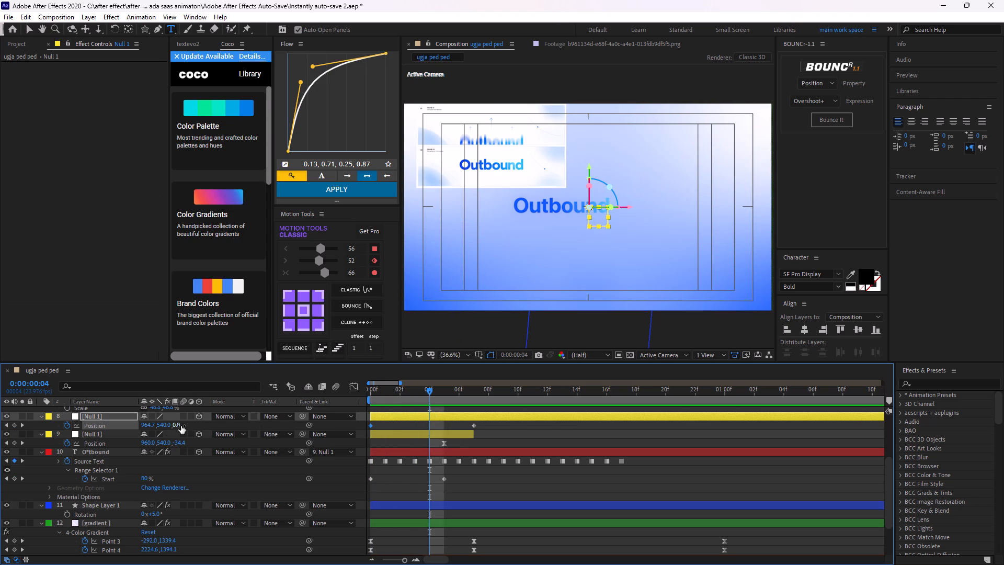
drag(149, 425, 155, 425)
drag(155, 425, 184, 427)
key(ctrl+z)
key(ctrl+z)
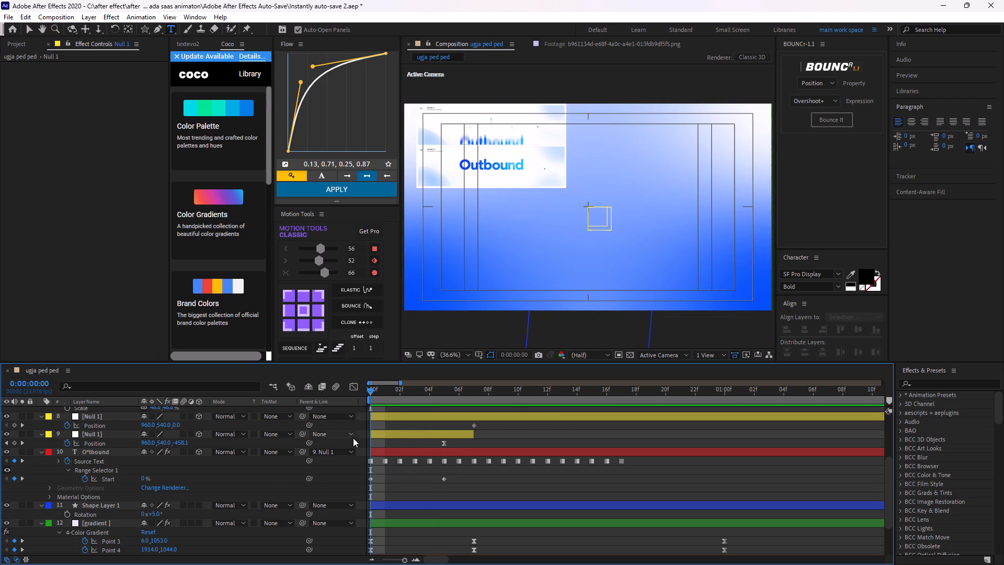
Parent the layer 9 Null 1 to the layer 8 Null 1.
drag(303, 433, 113, 420)
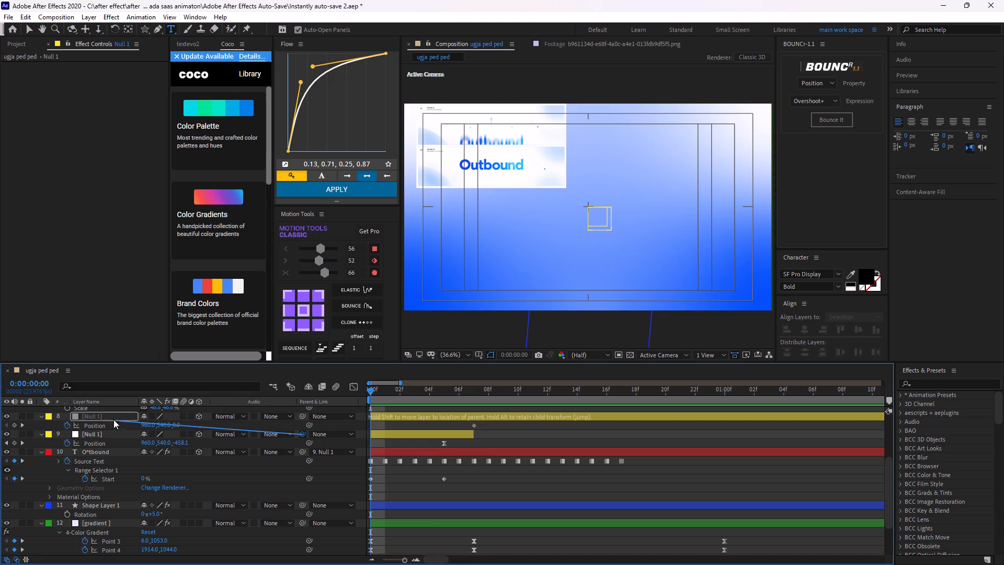
drag(113, 420, 98, 415)
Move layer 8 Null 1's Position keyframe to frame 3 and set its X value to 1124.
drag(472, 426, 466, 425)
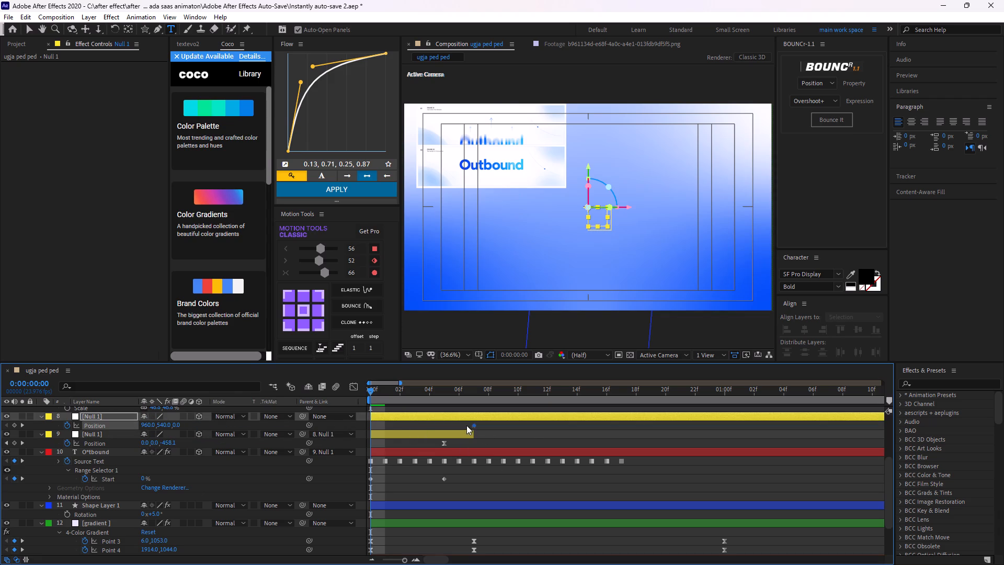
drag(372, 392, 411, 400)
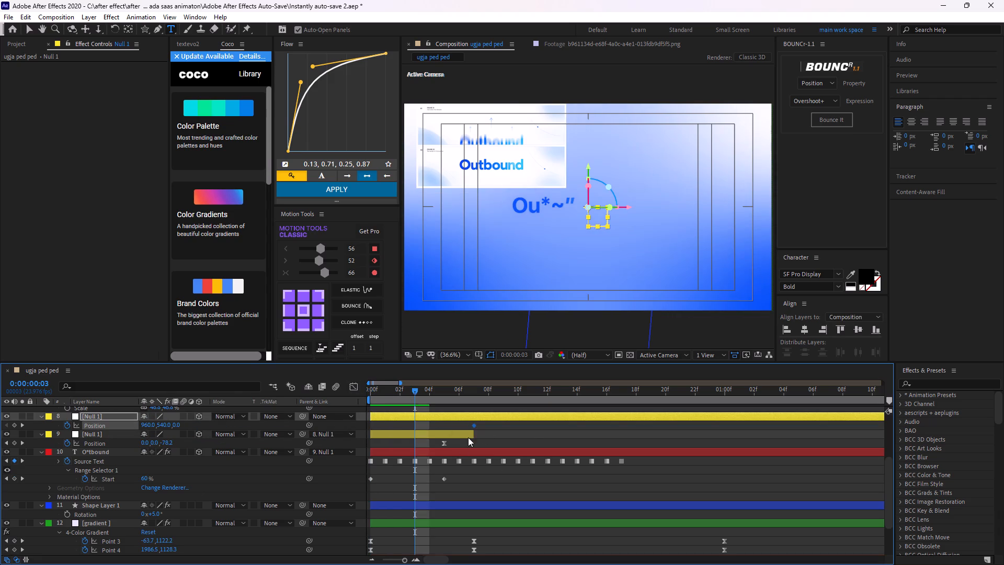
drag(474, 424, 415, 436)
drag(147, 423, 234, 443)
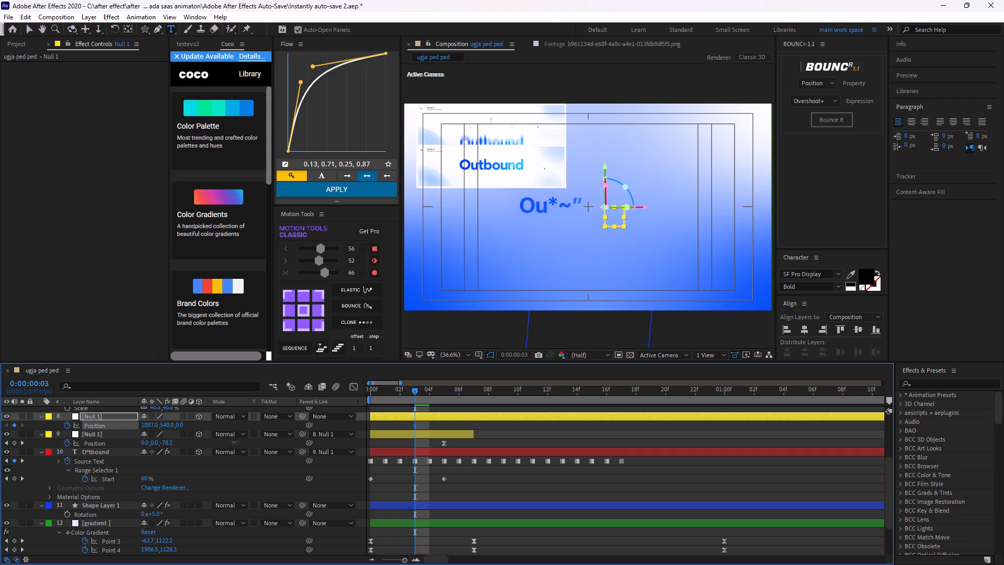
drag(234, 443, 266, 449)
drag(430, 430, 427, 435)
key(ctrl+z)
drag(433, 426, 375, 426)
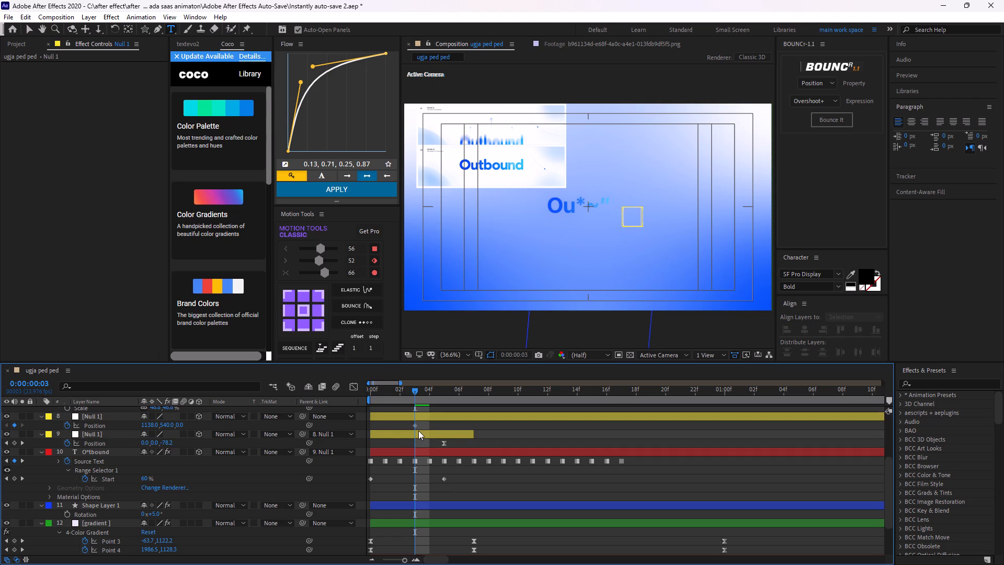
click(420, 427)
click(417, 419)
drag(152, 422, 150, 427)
Move layer 8 Null 1's Position keyframe to frame 5, in line with layer 9's Position keyframe.
drag(417, 398, 447, 409)
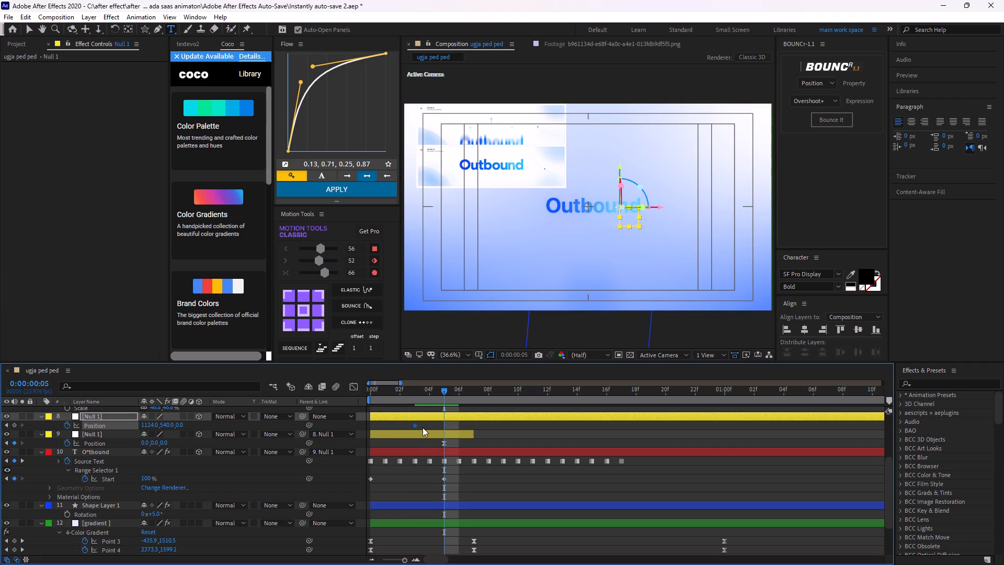
drag(423, 427, 402, 432)
drag(415, 426, 441, 438)
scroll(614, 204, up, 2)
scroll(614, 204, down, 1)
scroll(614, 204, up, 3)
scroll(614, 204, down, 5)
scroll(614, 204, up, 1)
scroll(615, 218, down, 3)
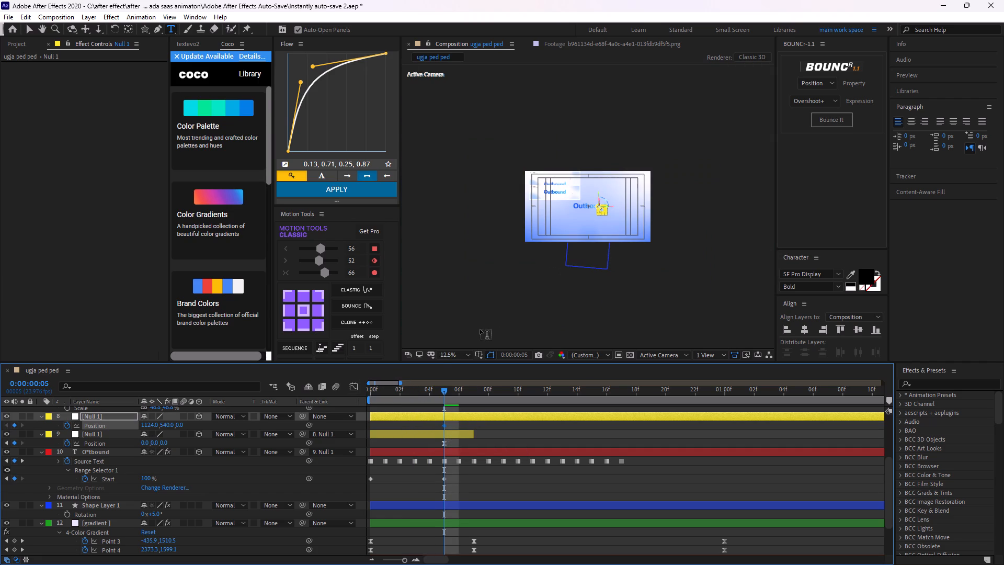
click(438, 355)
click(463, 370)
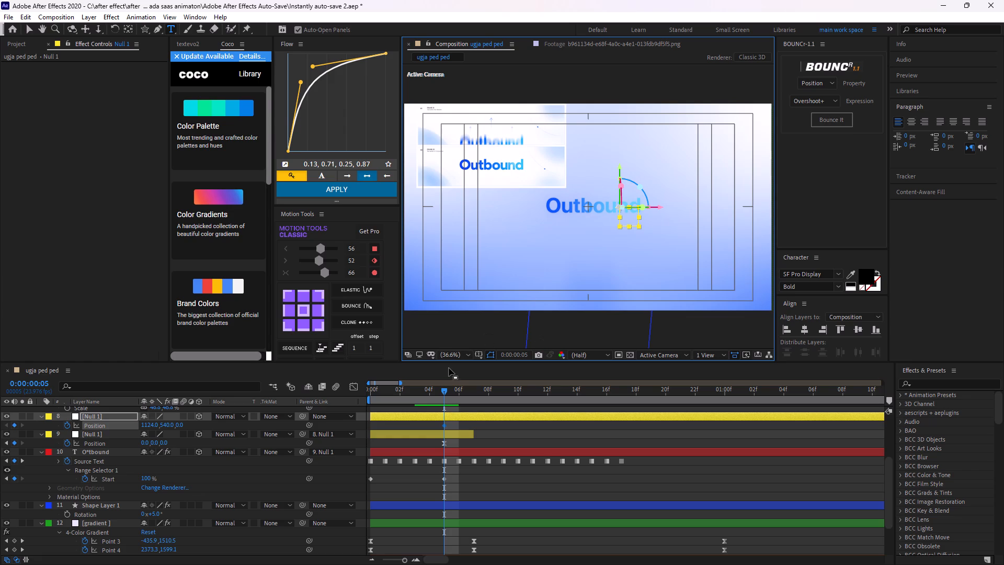
Set the X value of layer 8 Null 1's Position keyframe at frame 5 to 1068.
drag(149, 427, 136, 430)
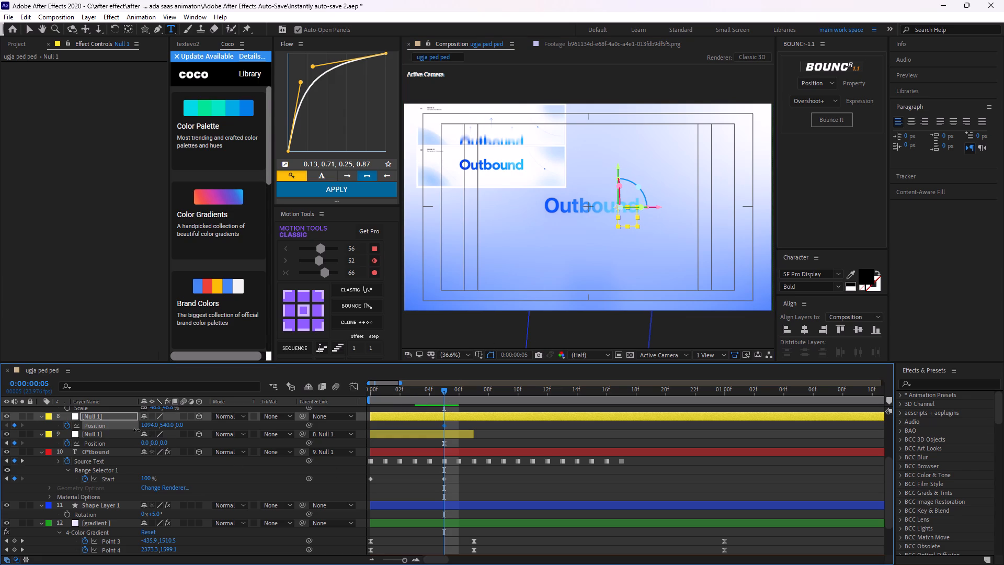
drag(136, 430, 130, 439)
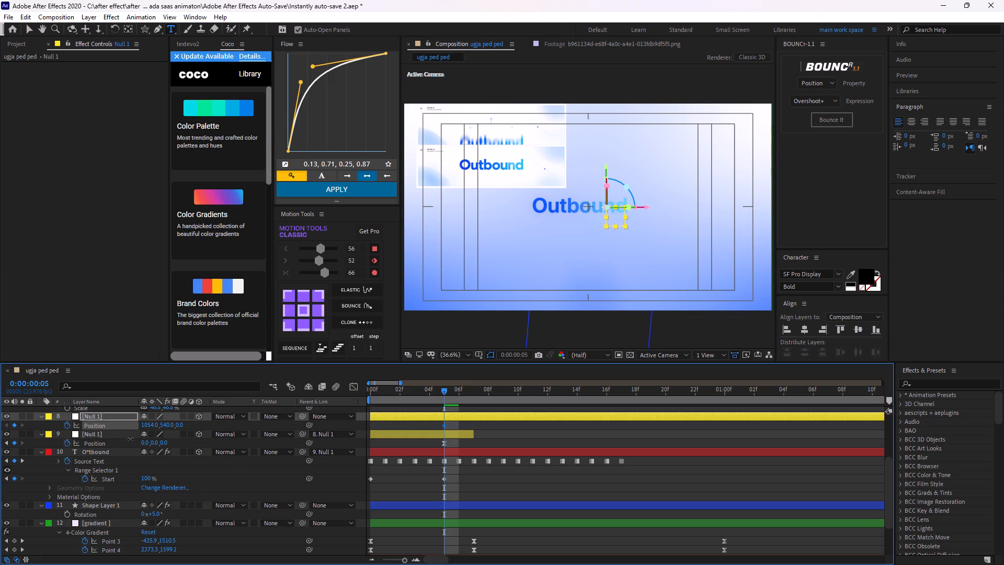
drag(130, 439, 136, 443)
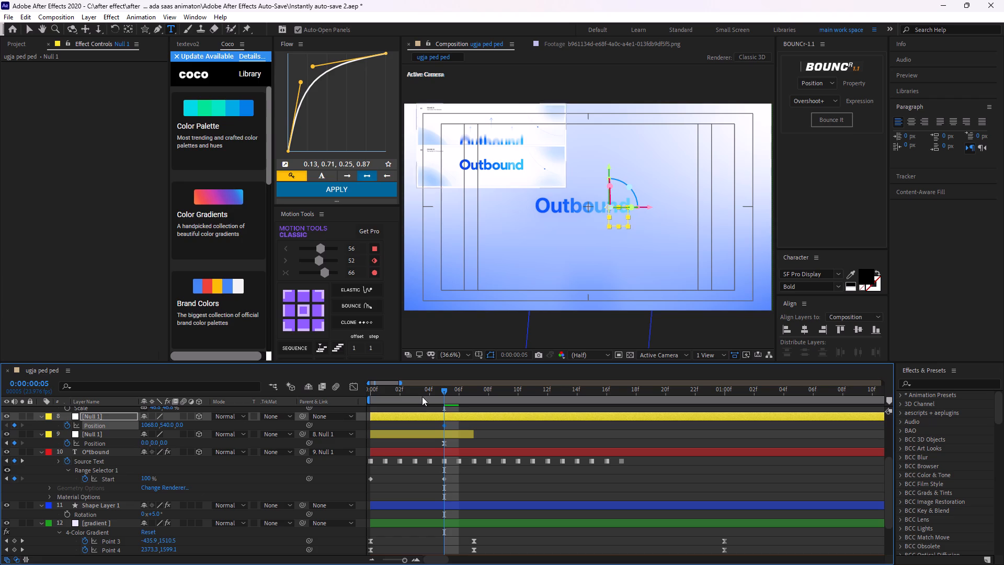
At 0:00:01:00, keyframe the layer 8 Null 1's Position with its X value set to 802.
drag(445, 389, 447, 420)
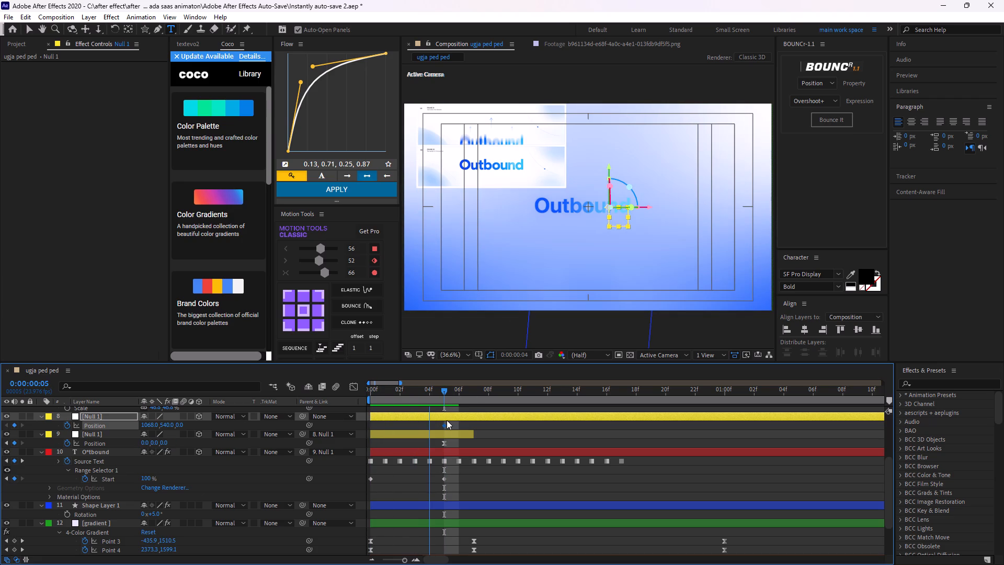
drag(447, 420, 498, 426)
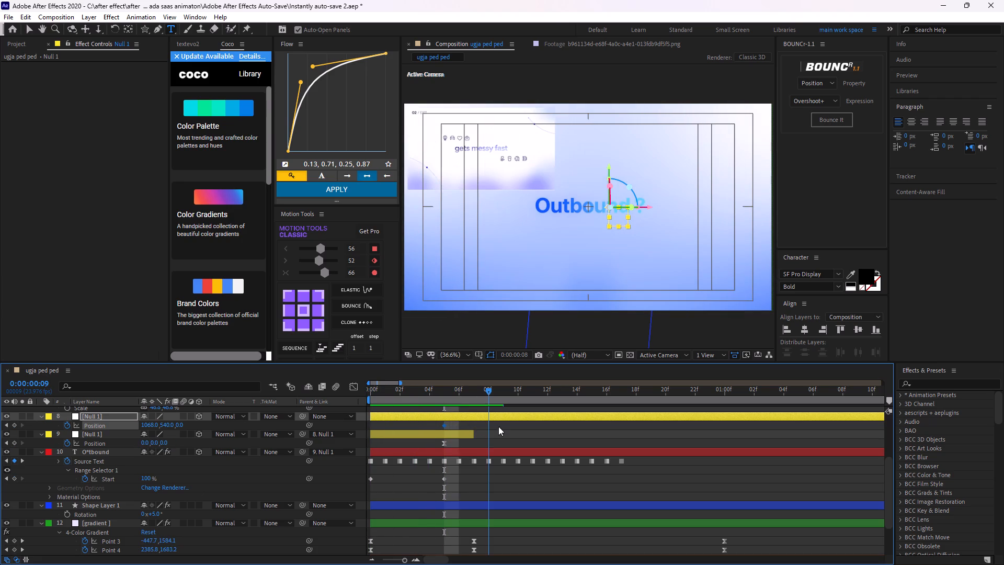
drag(498, 426, 611, 426)
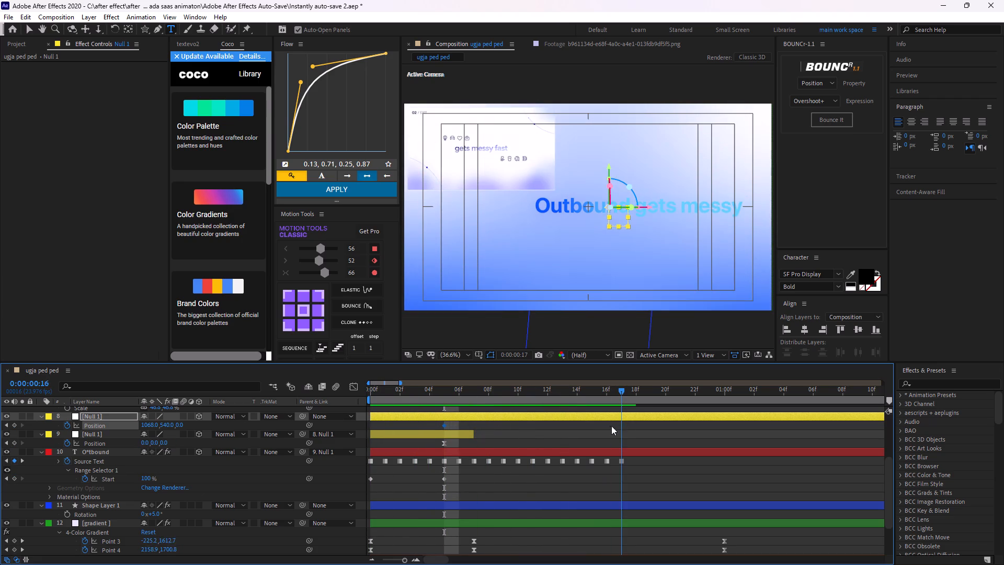
drag(611, 426, 607, 451)
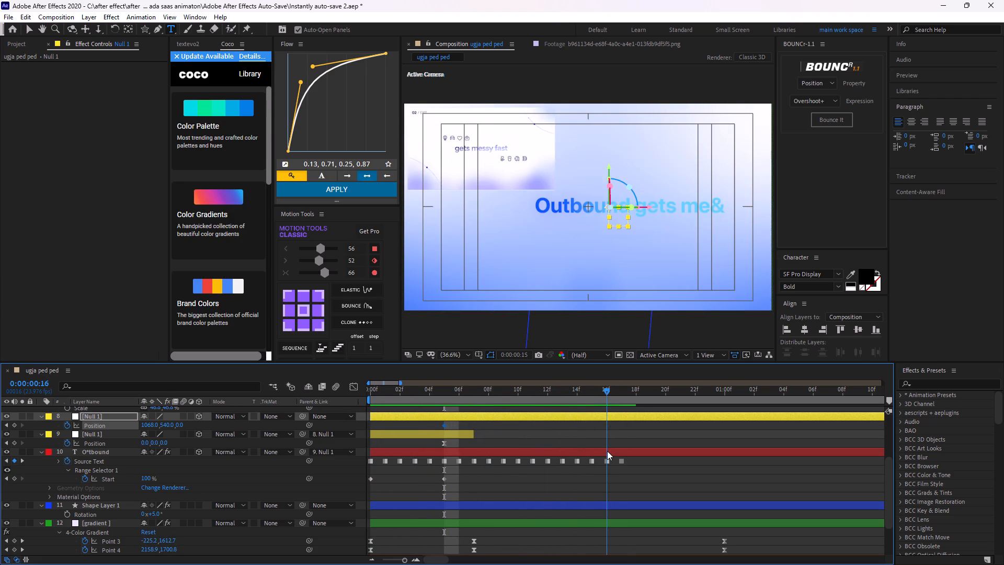
drag(607, 451, 695, 456)
alt+scroll(695, 457, down, 1)
drag(611, 390, 611, 391)
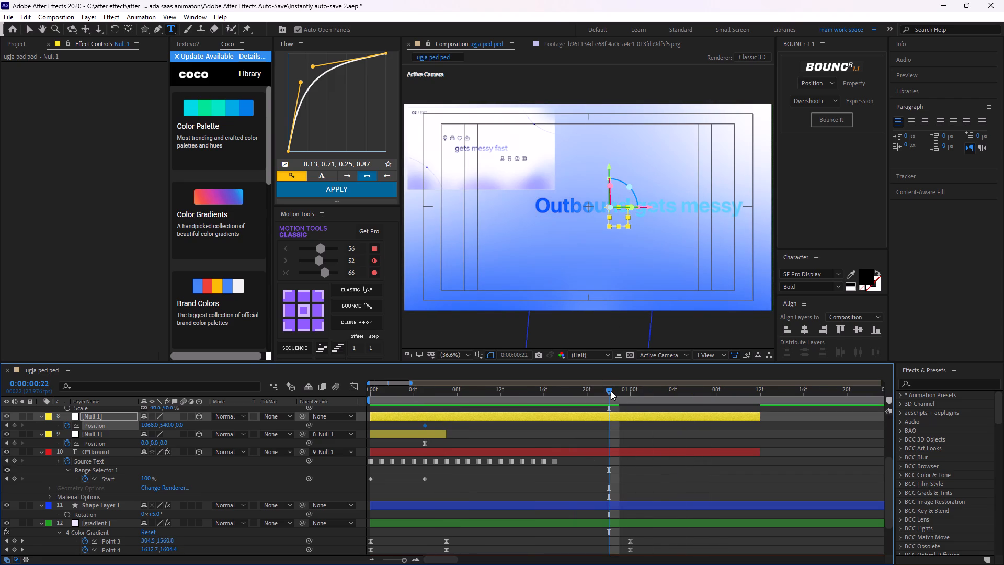
drag(611, 391, 635, 405)
drag(152, 426, 26, 420)
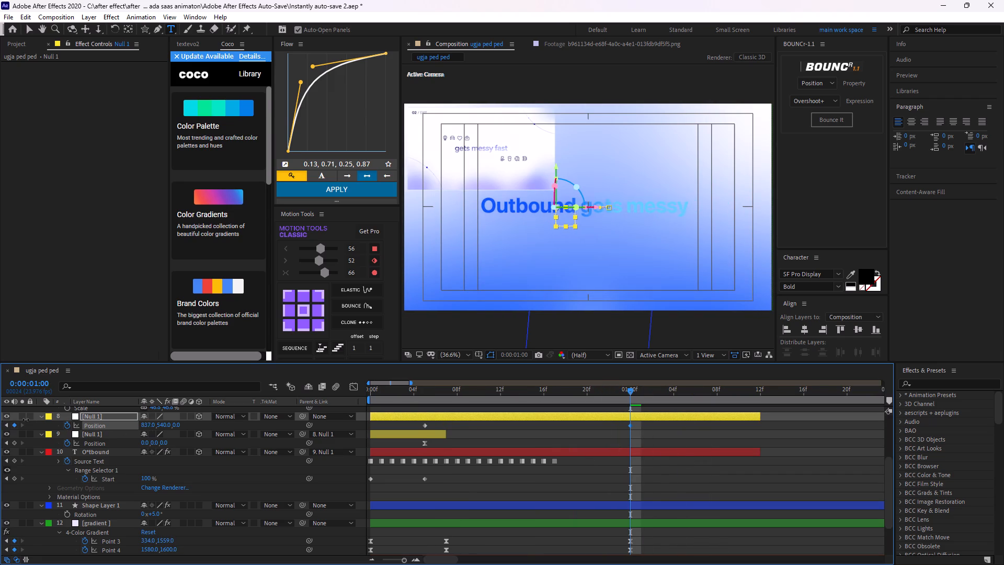
drag(26, 420, 7, 420)
click(591, 423)
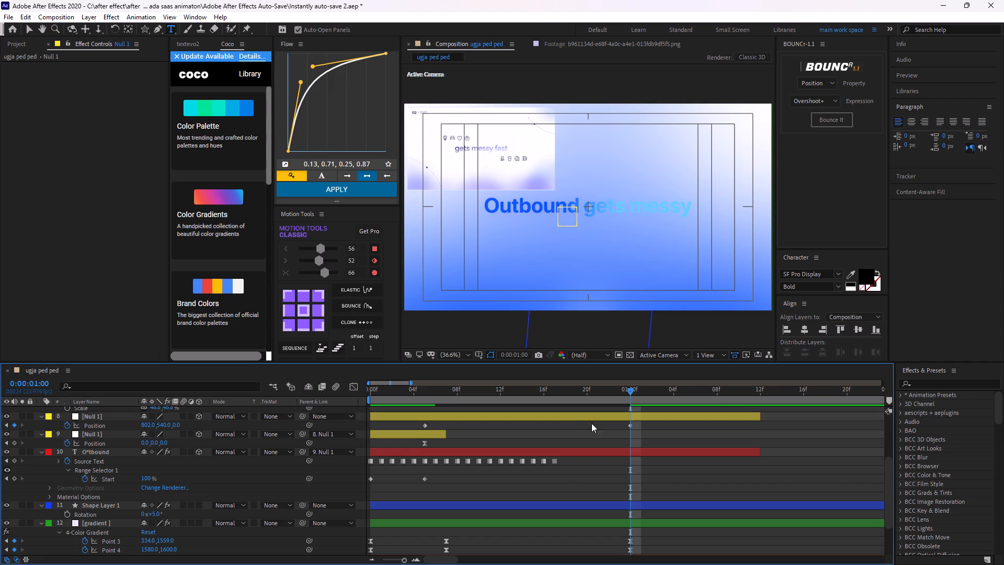
Apply the 0.13, 0.71, 0.25, 0.87 easing curve to both of layer 8 Null 1's Position keyframes.
drag(634, 388, 383, 403)
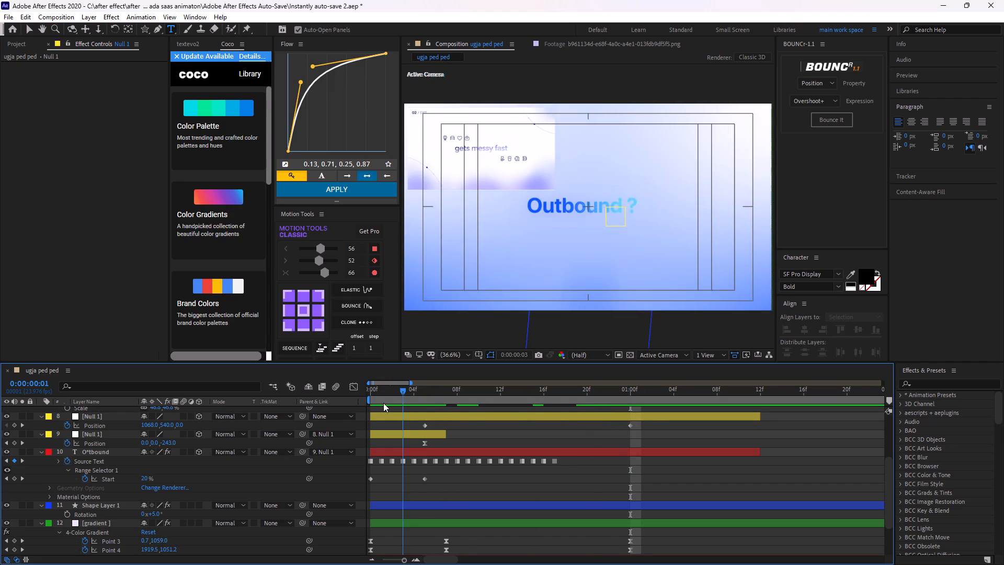
drag(383, 403, 389, 403)
key(space)
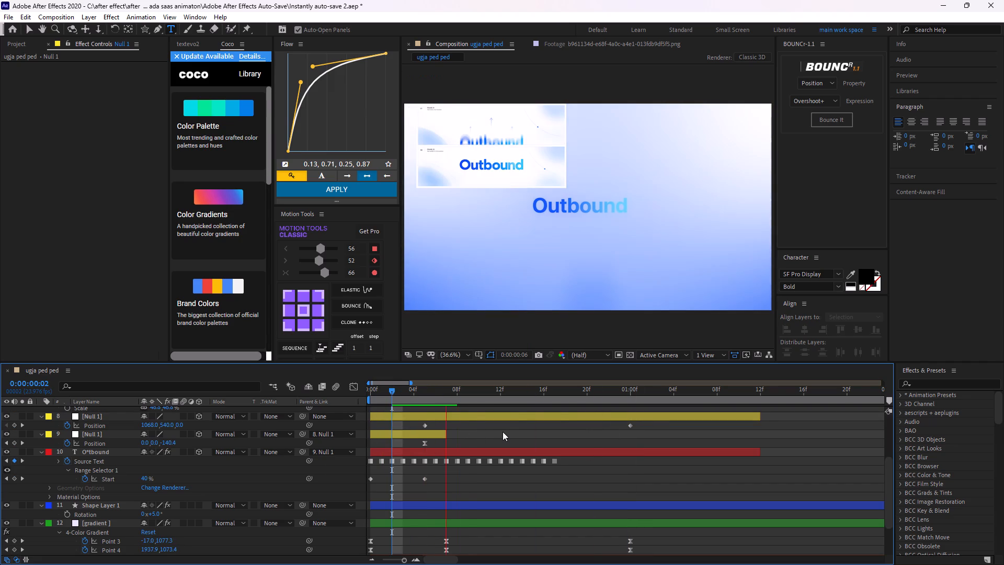
key(space)
key(space)
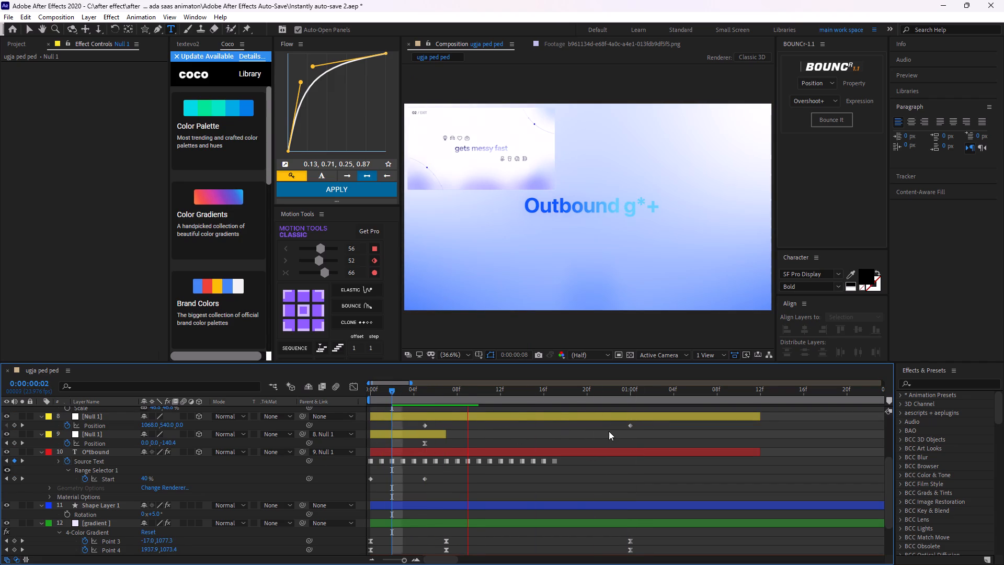
key(space)
drag(638, 427, 368, 426)
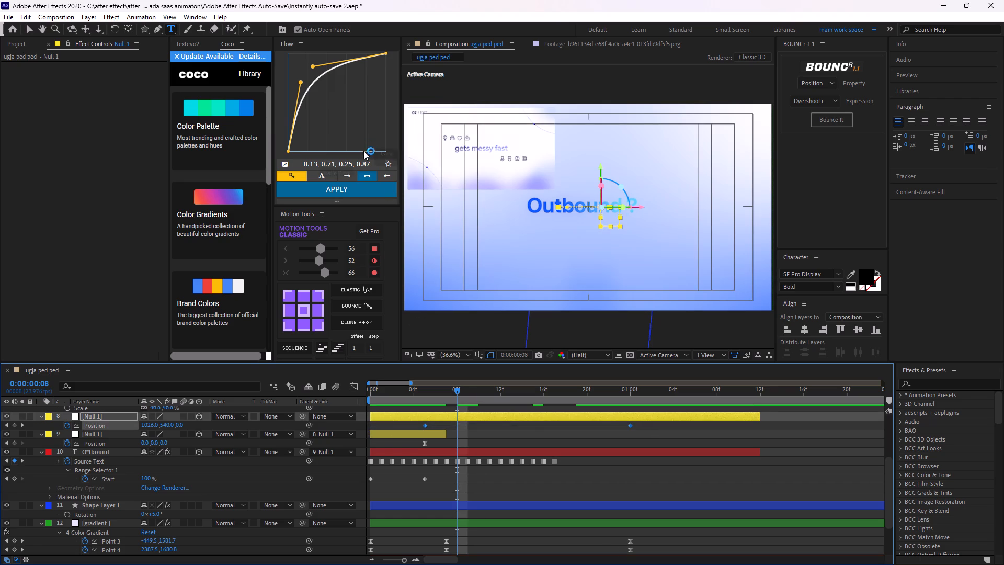
click(349, 191)
Preview the eased text movement from frame 4 and save the project.
drag(459, 393, 412, 410)
key(space)
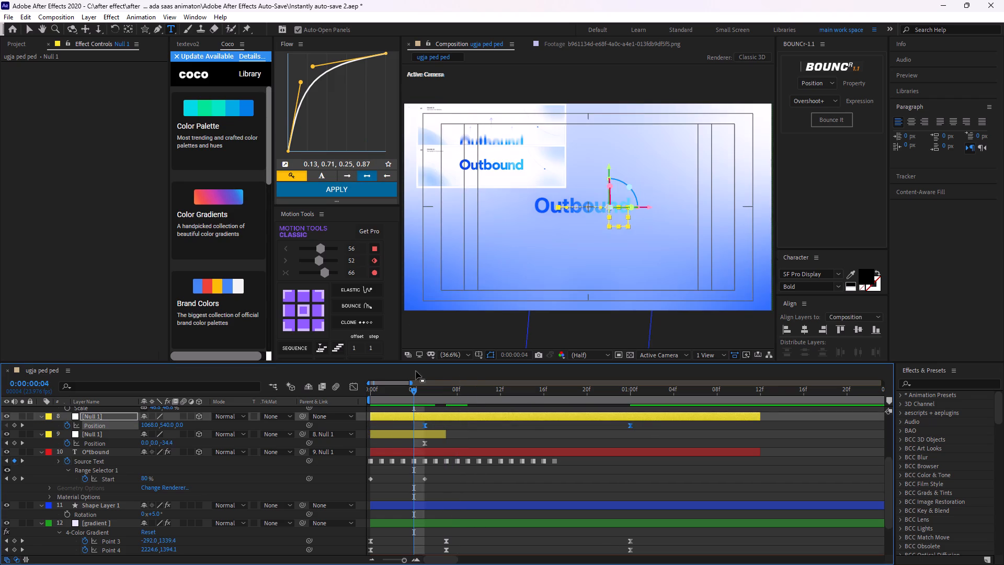
key(space)
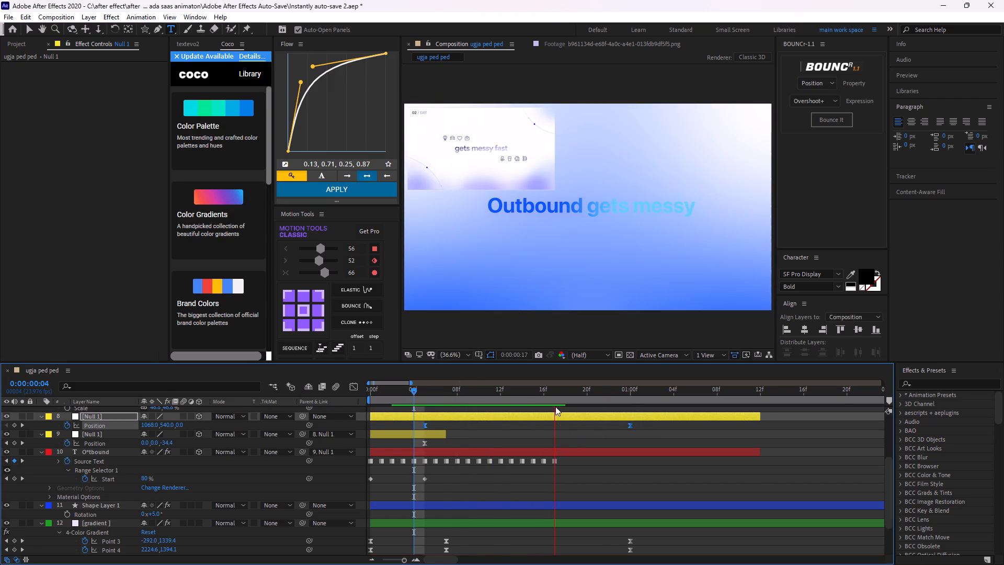
scroll(583, 488, up, 1)
key(ctrl+s)
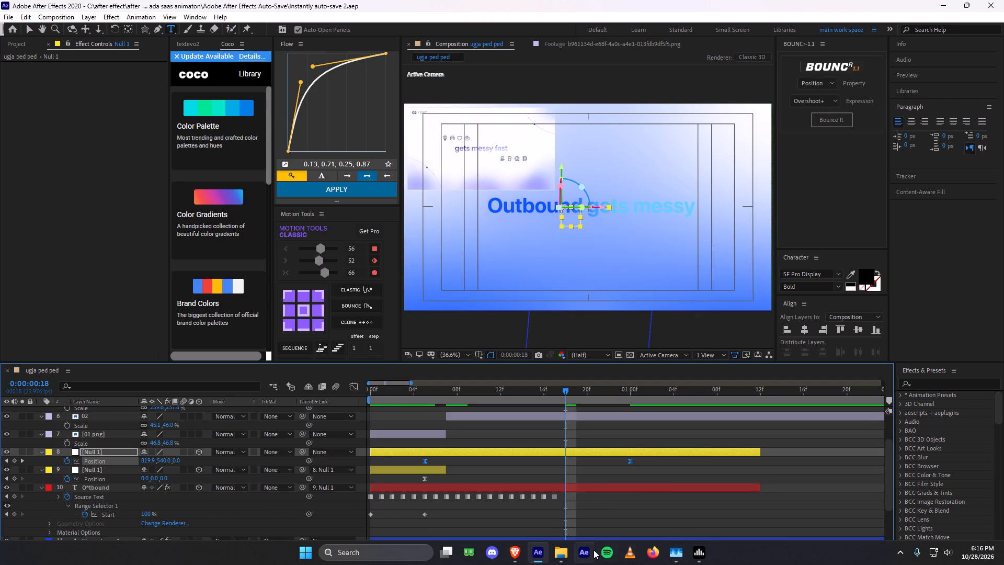
Replay the animation from frame 6 and scrub between frames 4 and 12 to examine the text's sideways movement.
drag(572, 392, 439, 427)
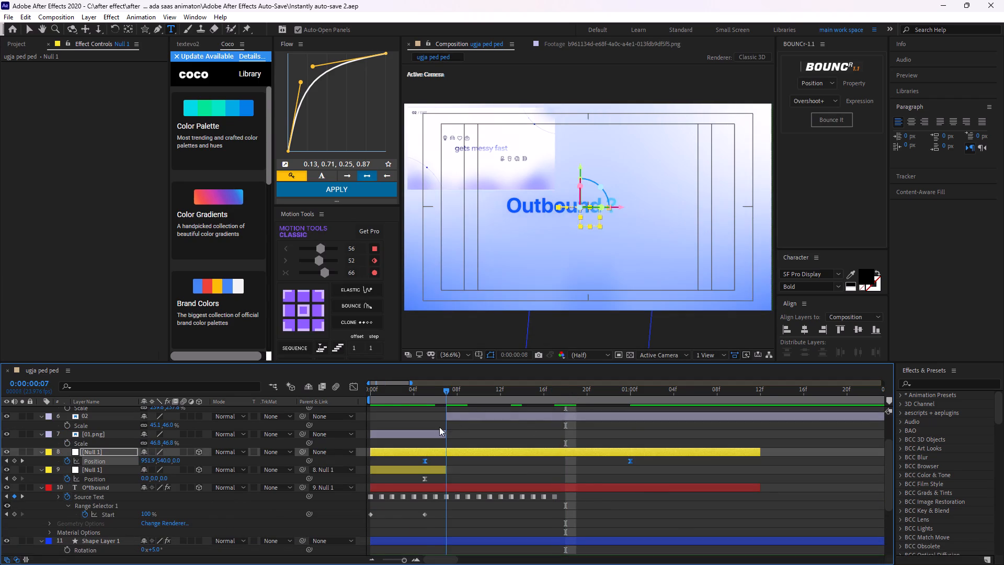
drag(439, 427, 437, 430)
key(space)
key(space)
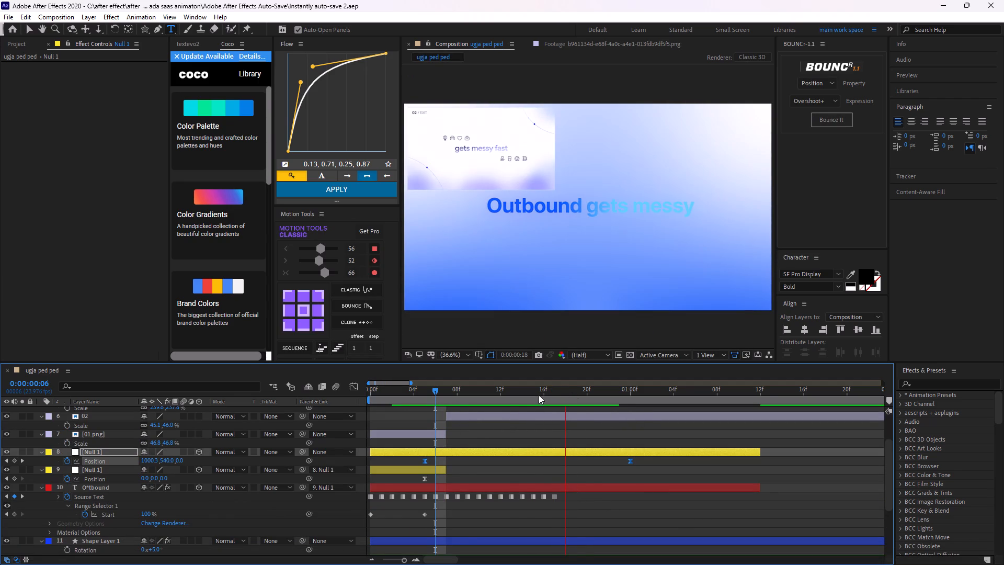
drag(579, 390, 416, 440)
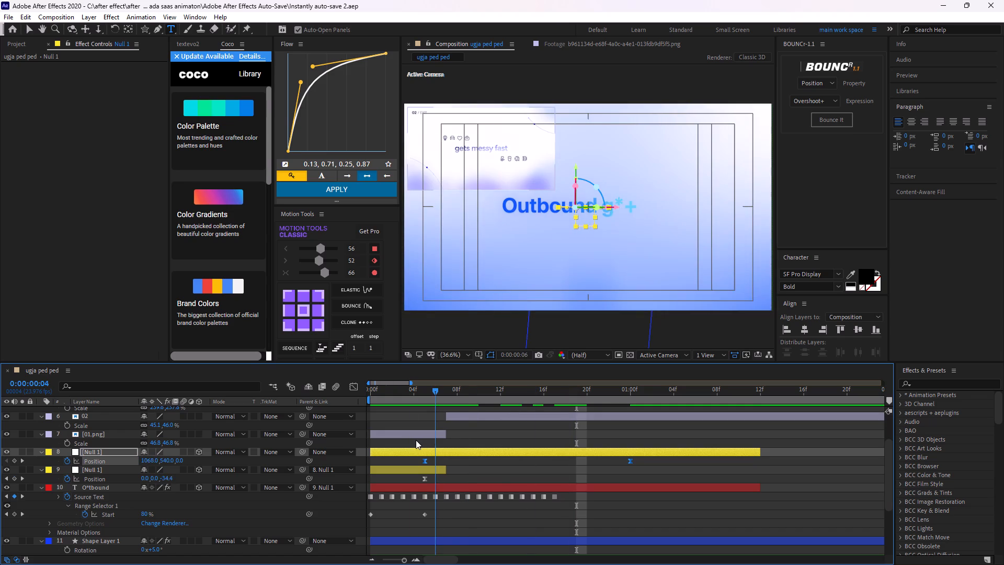
drag(416, 440, 510, 469)
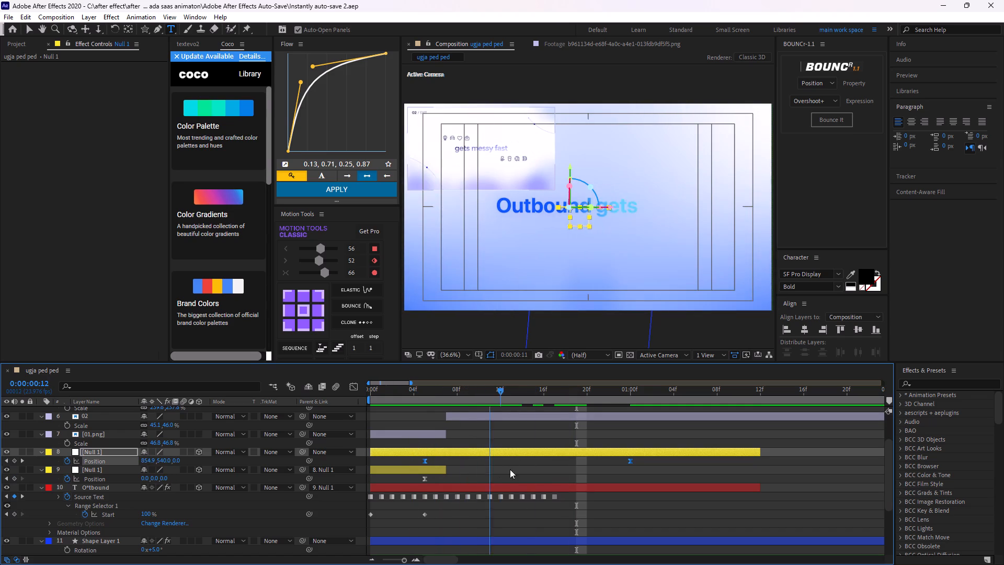
Scrub back to about frame 6 and replay the eased text movement.
drag(510, 469, 437, 467)
key(space)
key(space)
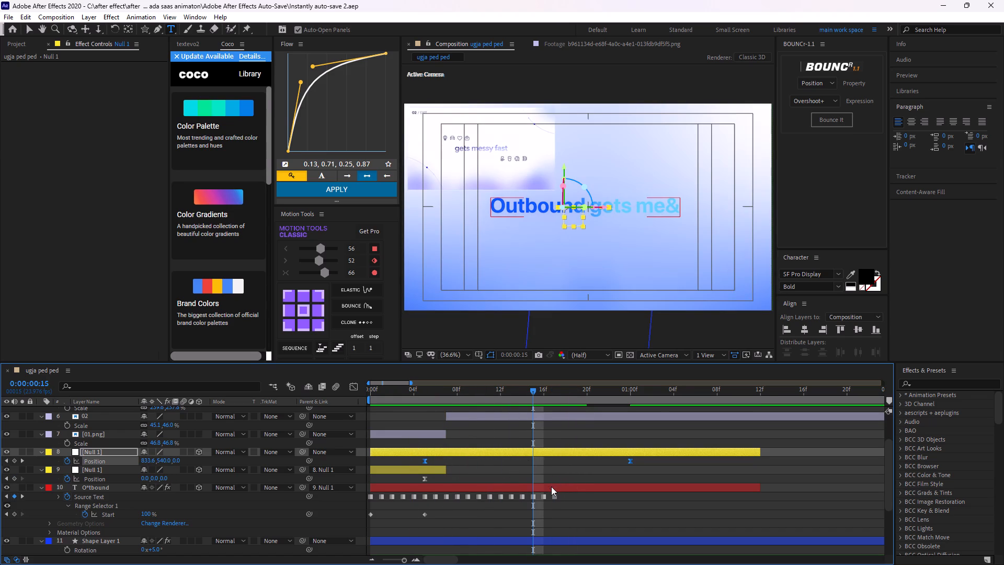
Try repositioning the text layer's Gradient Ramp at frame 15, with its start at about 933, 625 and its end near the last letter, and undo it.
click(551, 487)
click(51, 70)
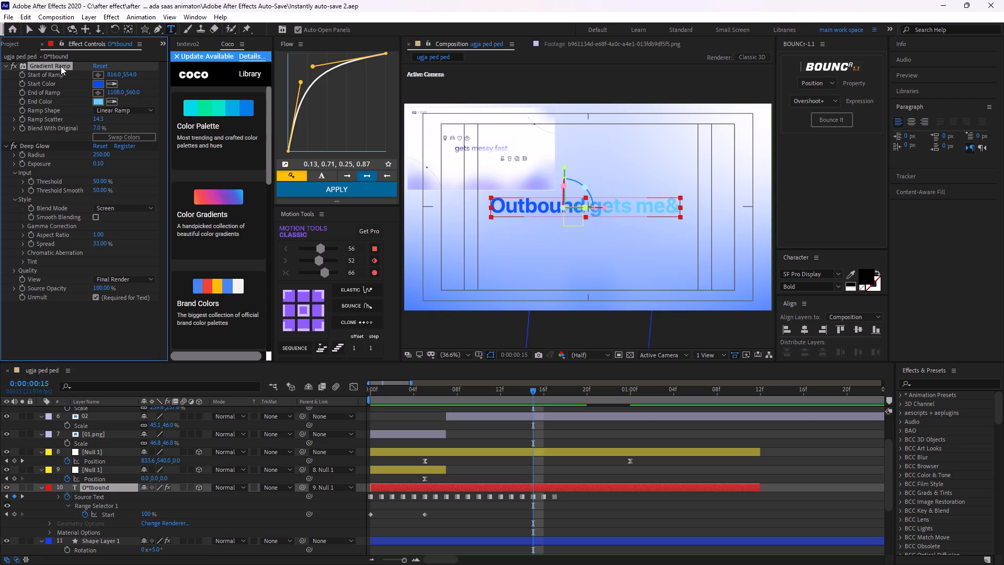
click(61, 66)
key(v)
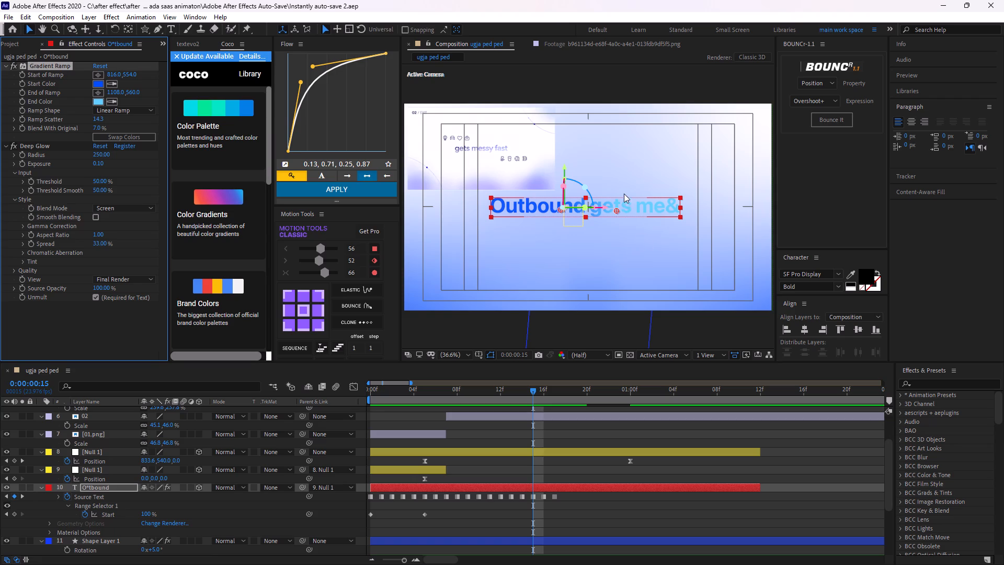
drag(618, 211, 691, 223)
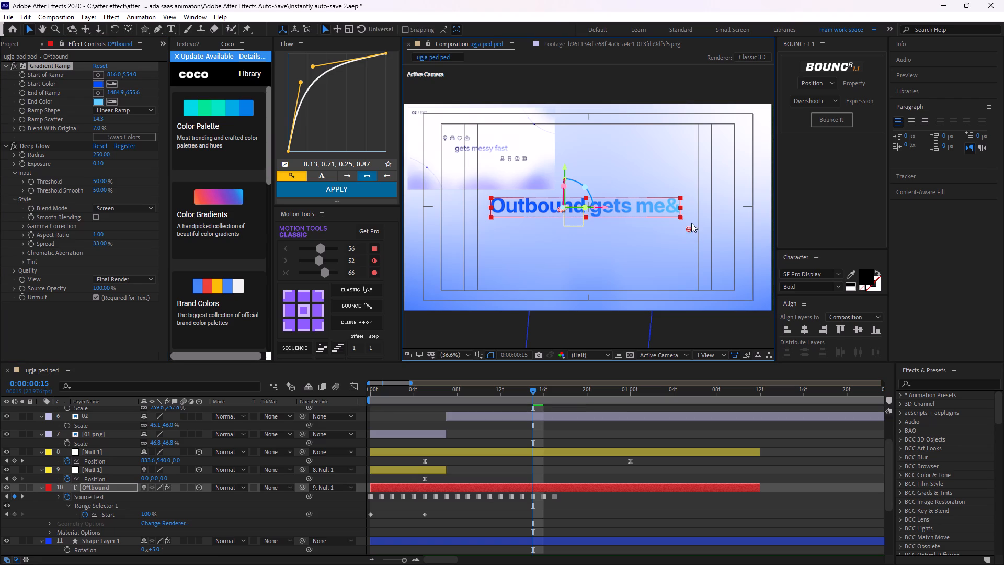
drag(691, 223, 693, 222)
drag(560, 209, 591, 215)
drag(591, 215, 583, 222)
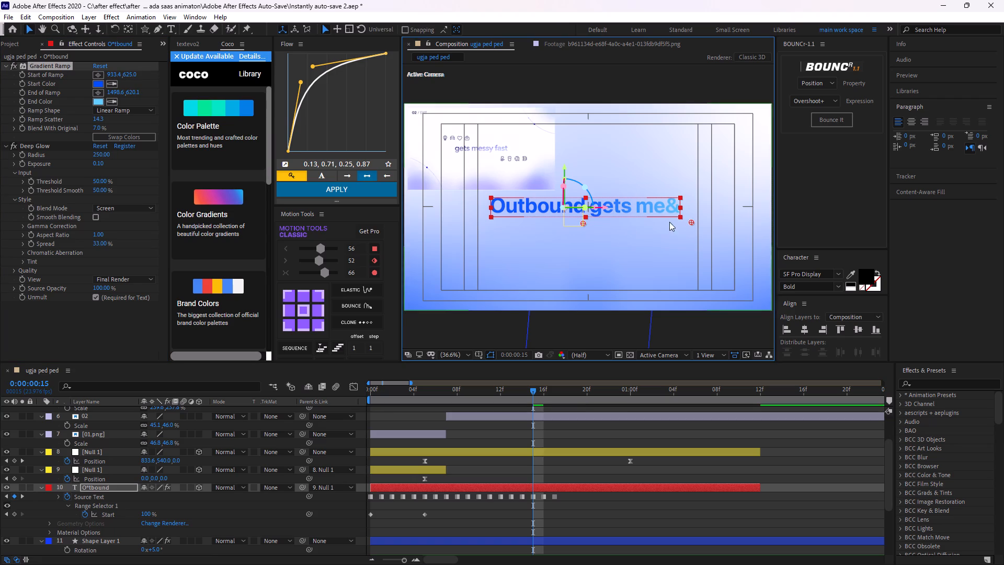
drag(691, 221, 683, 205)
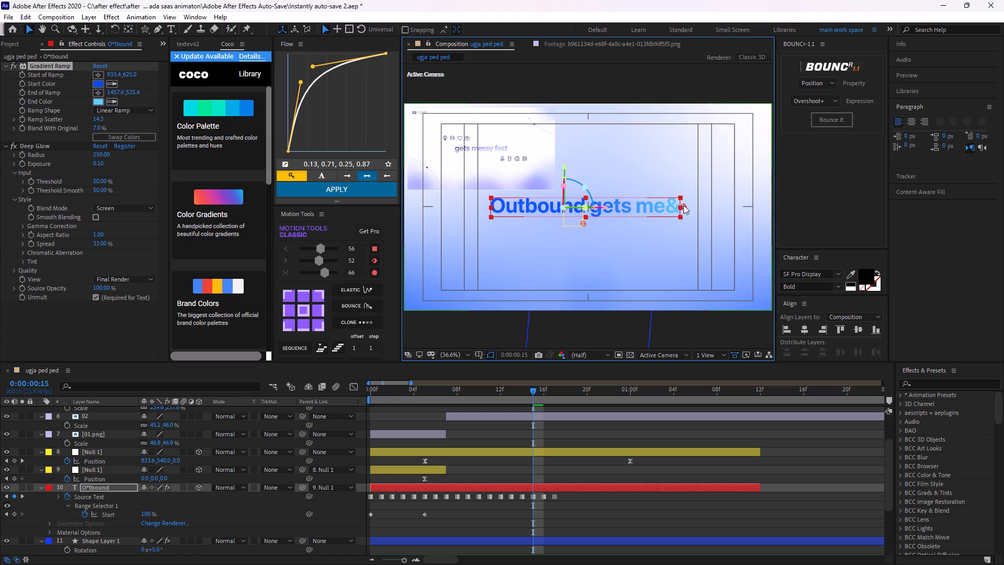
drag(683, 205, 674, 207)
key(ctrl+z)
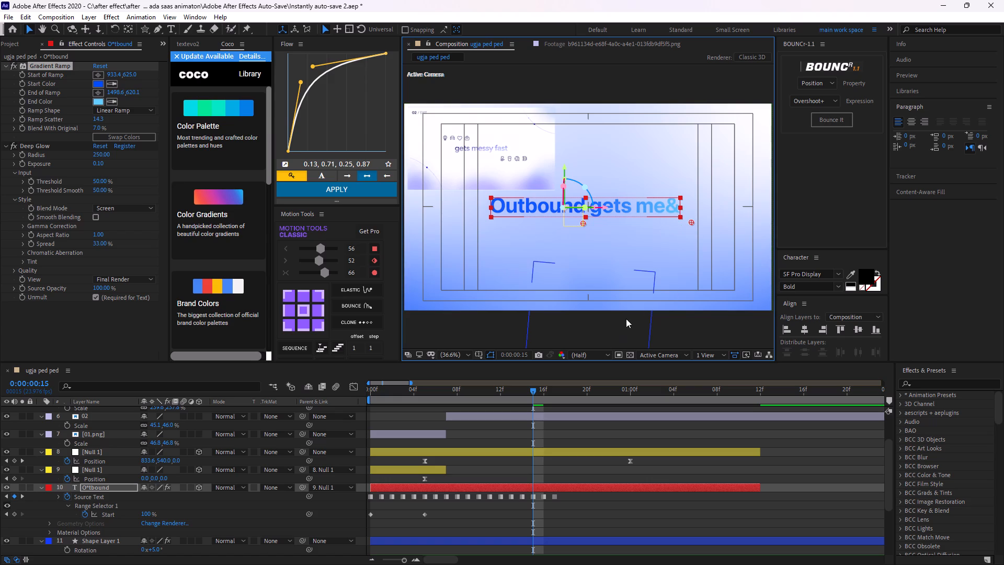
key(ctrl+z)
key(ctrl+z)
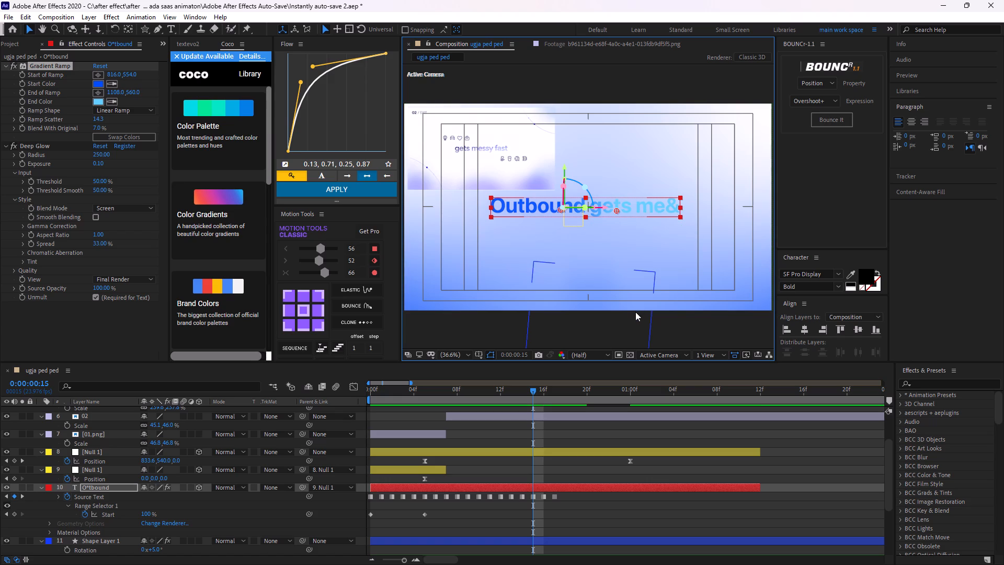
At 0:00:00:00, start keyframing the Gradient Ramp's End of Ramp and Start of Ramp, and reveal their properties in the timeline.
drag(529, 391, 392, 419)
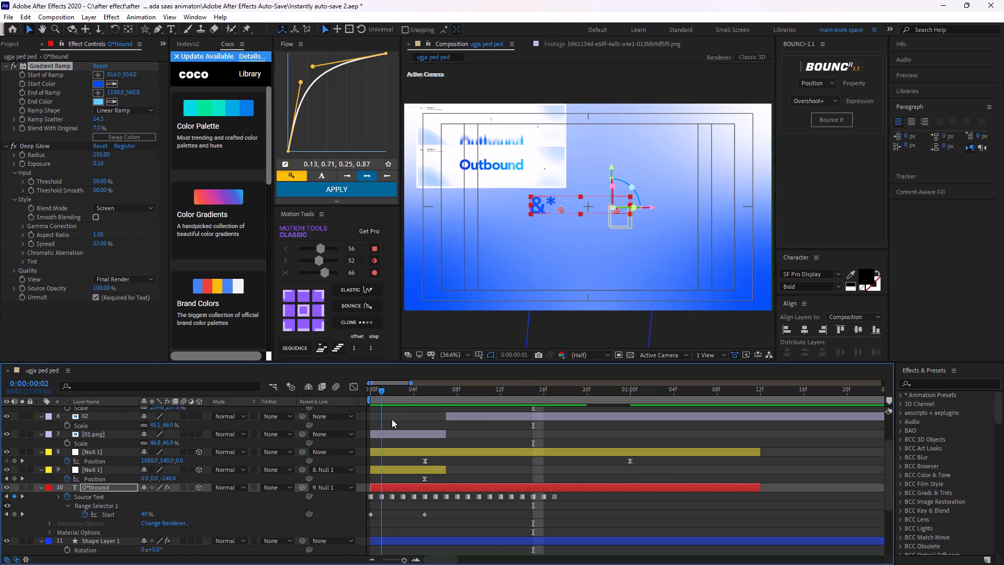
drag(392, 419, 355, 435)
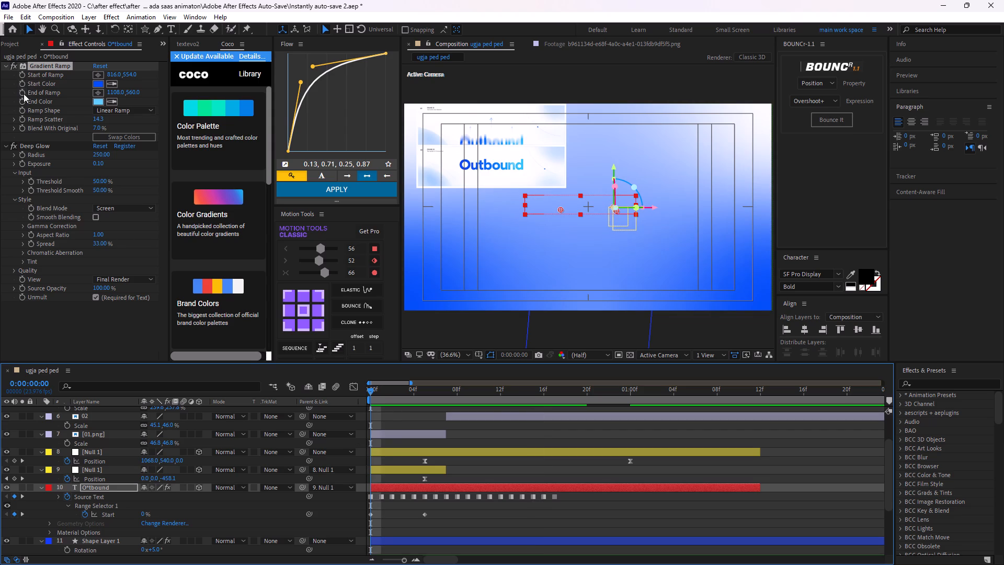
click(24, 94)
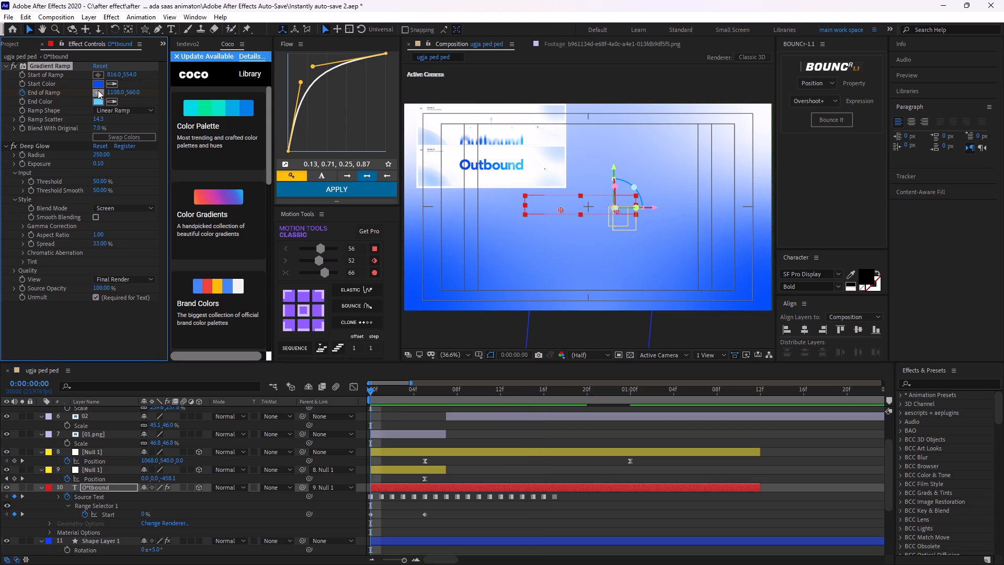
click(24, 73)
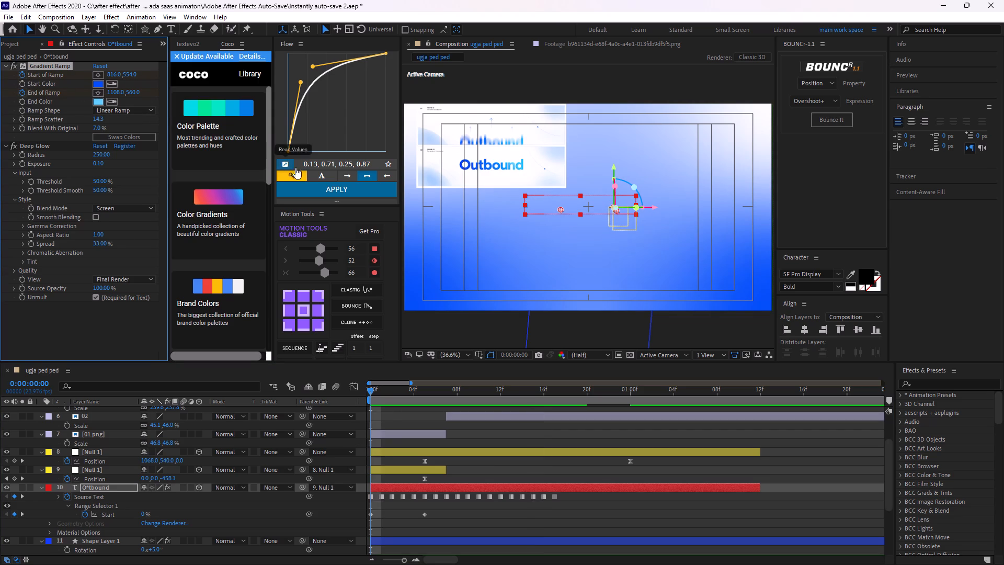
key(u)
key(u)
middle_drag(468, 472, 498, 364)
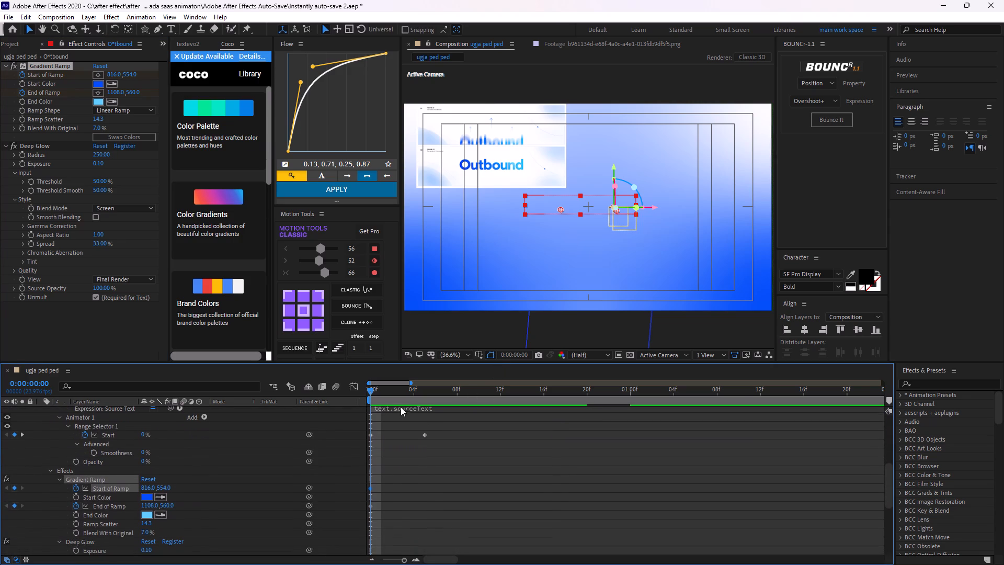
At 0:00:00:08, keyframe Start of Ramp at about 901, 560 and End of Ramp at about 1258, 596.
drag(372, 394, 487, 401)
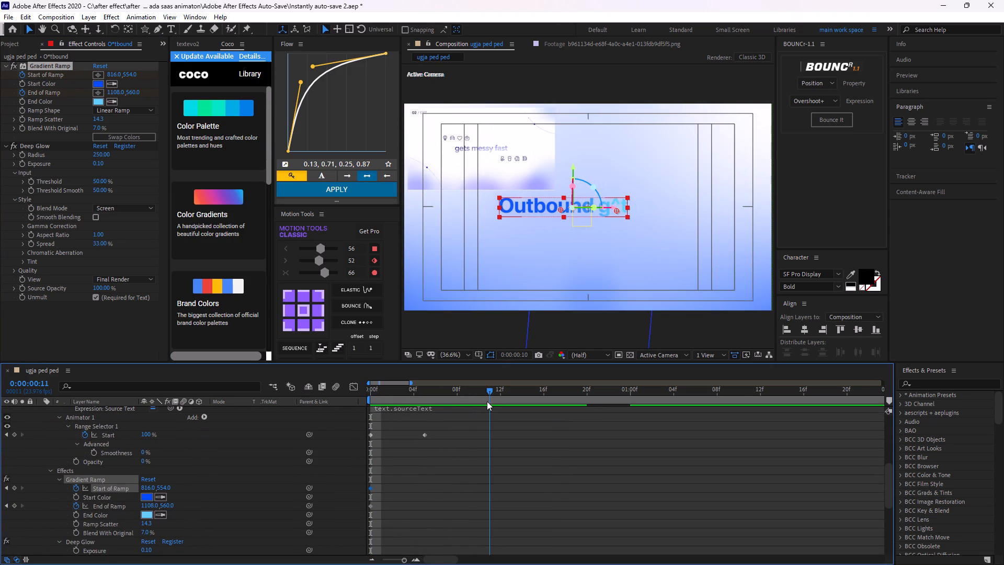
drag(487, 401, 453, 418)
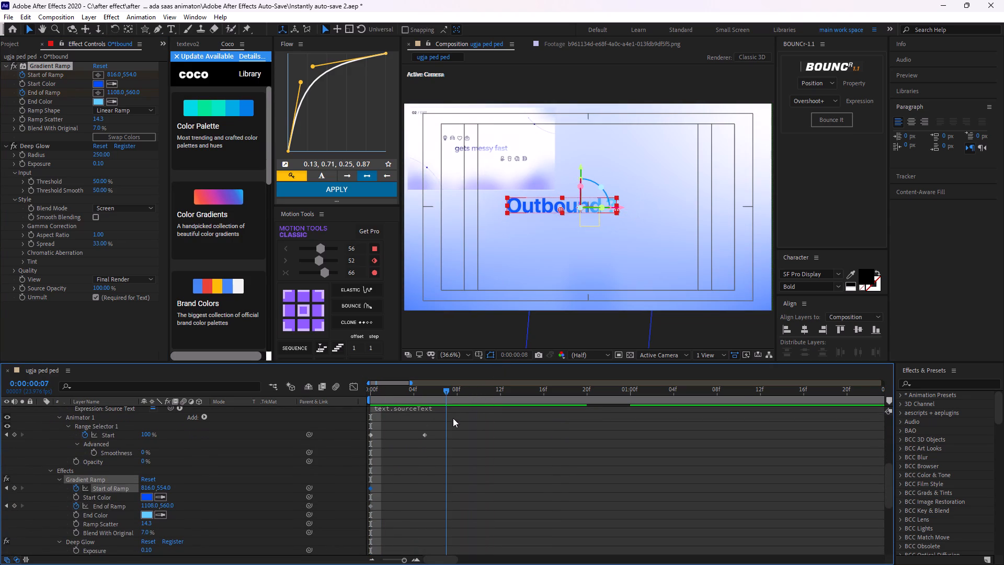
drag(453, 418, 458, 420)
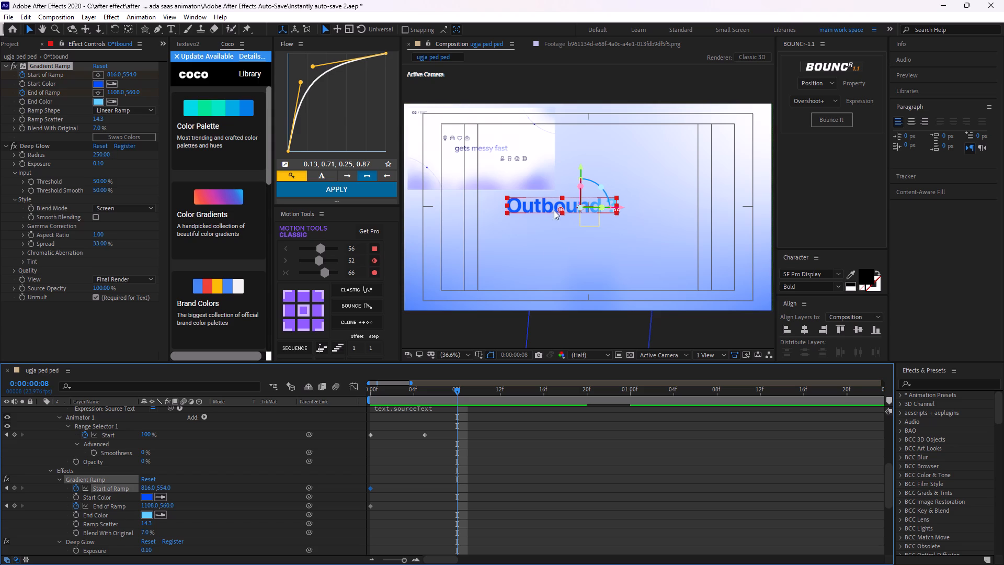
drag(562, 207, 578, 208)
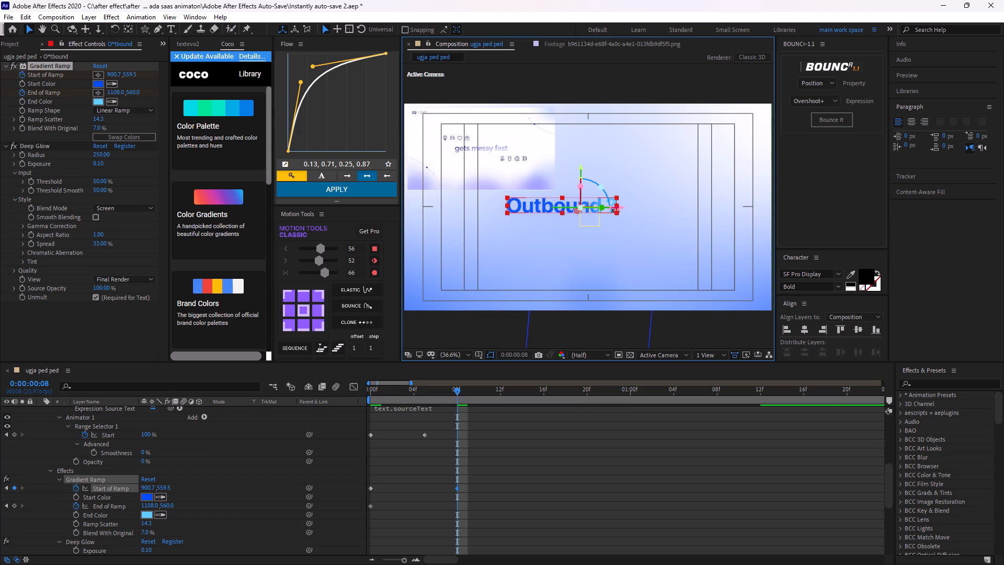
drag(619, 209, 624, 212)
drag(624, 212, 647, 216)
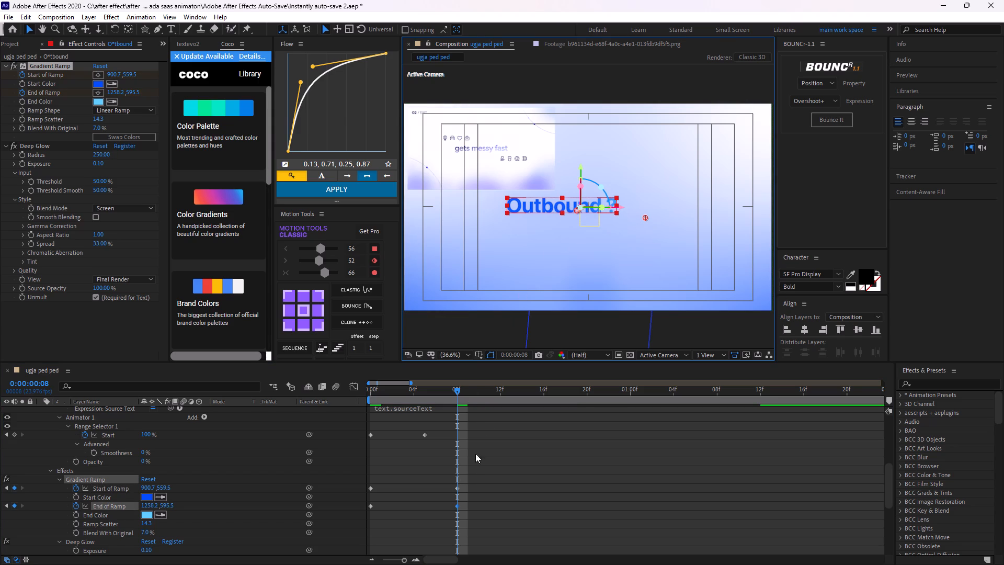
At 0:00:01:00, keyframe End of Ramp at about 1518, 691 and Start of Ramp at about 1534, 409.
drag(459, 393, 507, 396)
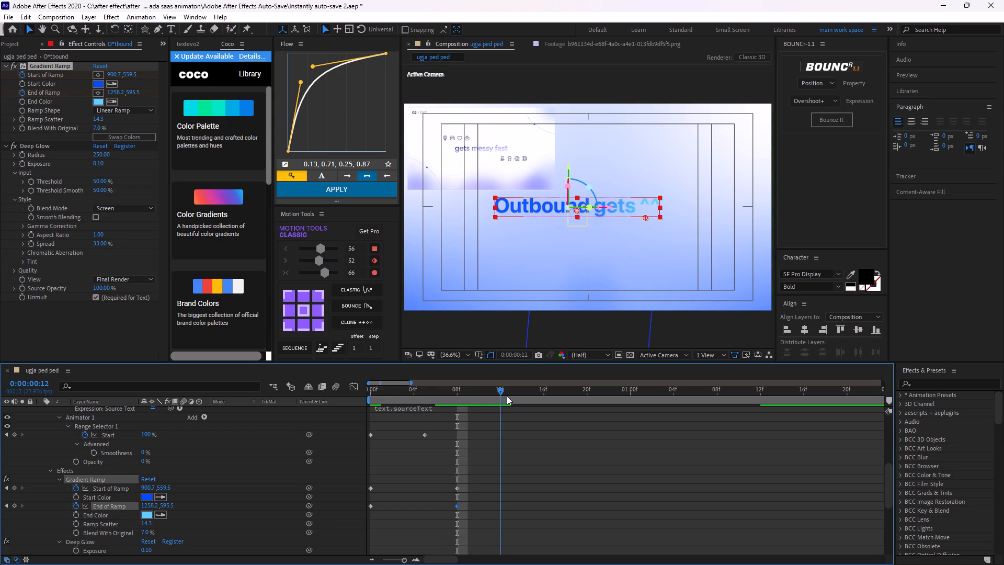
drag(507, 396, 636, 415)
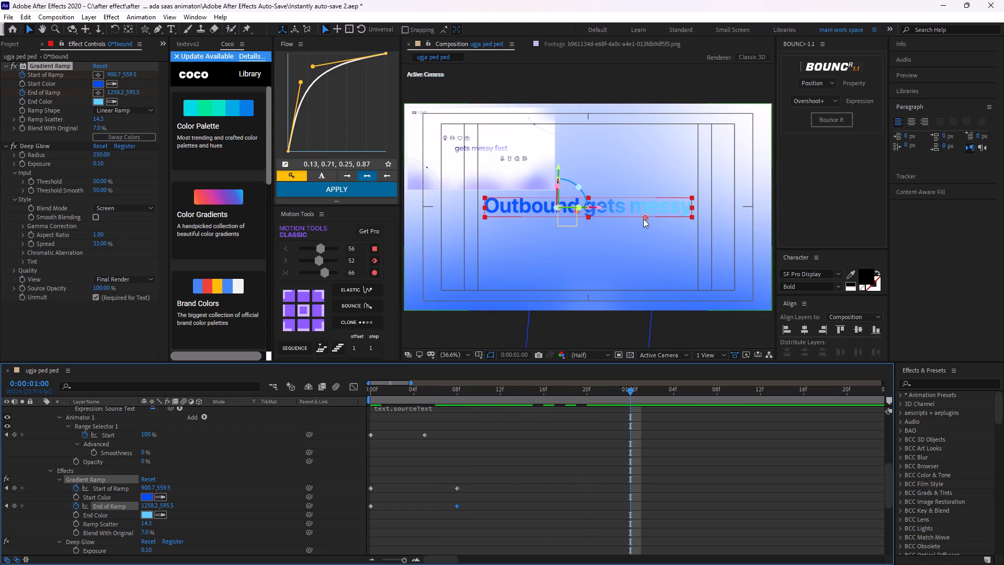
drag(647, 219, 700, 227)
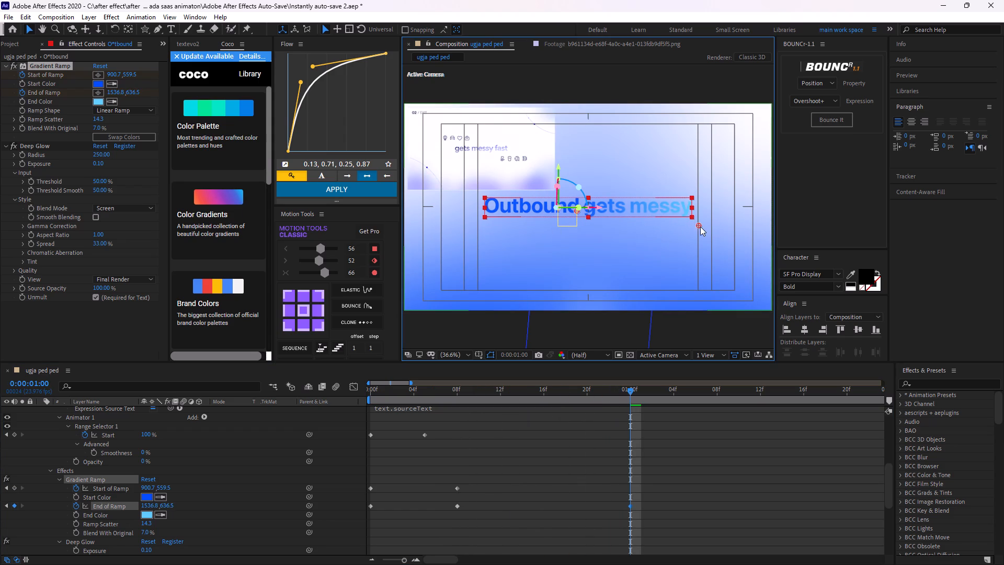
drag(700, 227, 694, 236)
drag(578, 213, 570, 211)
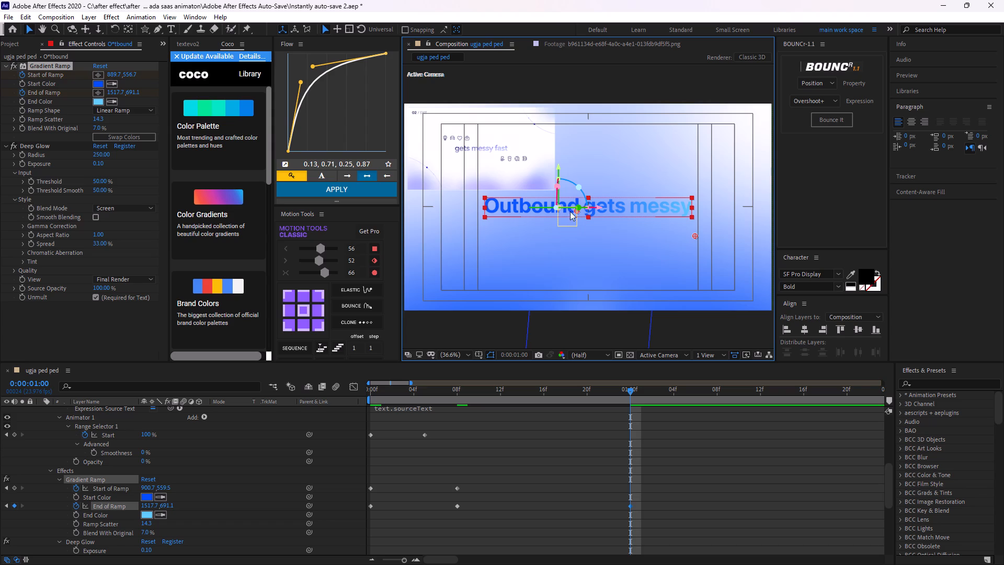
drag(570, 211, 625, 174)
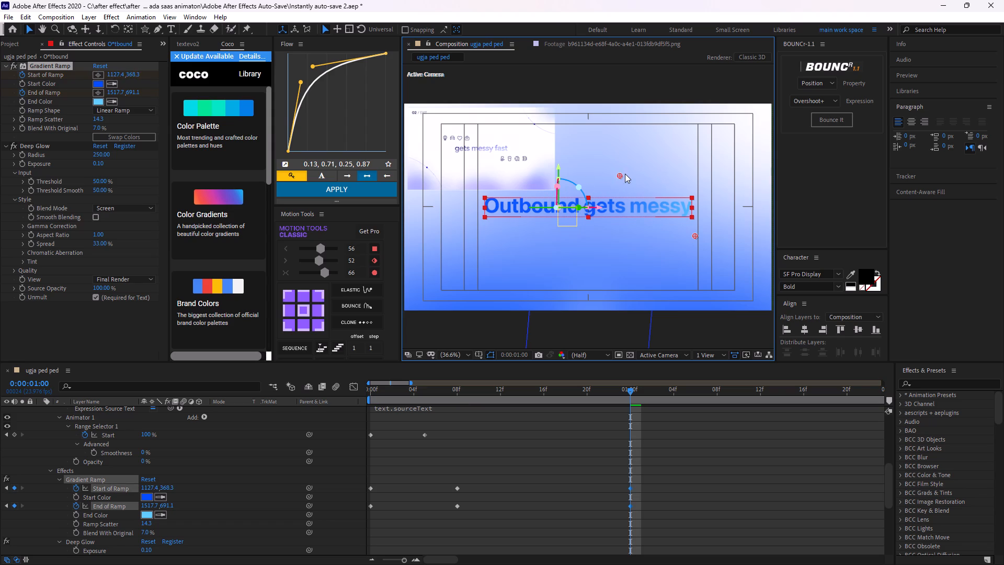
drag(625, 174, 680, 194)
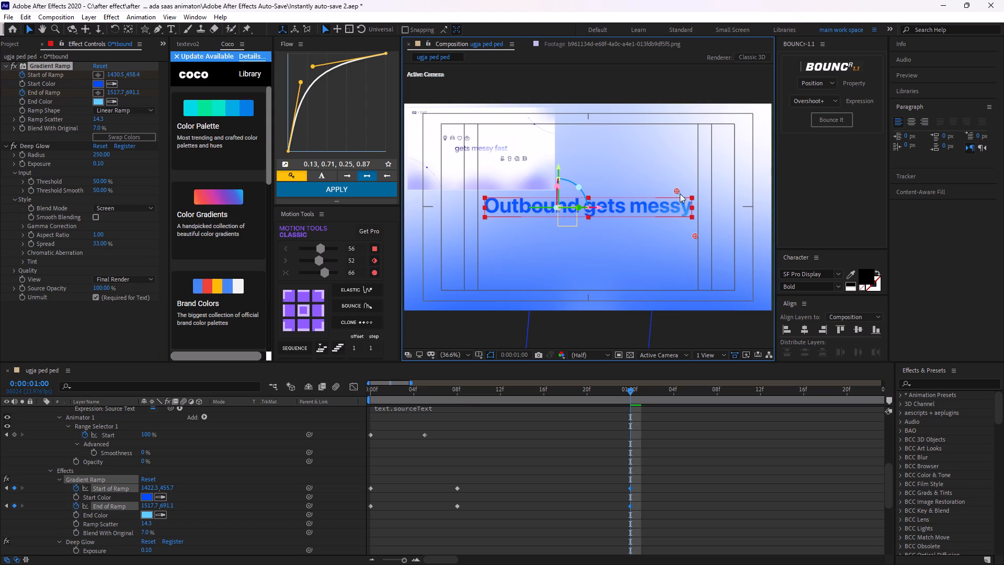
drag(680, 194, 695, 186)
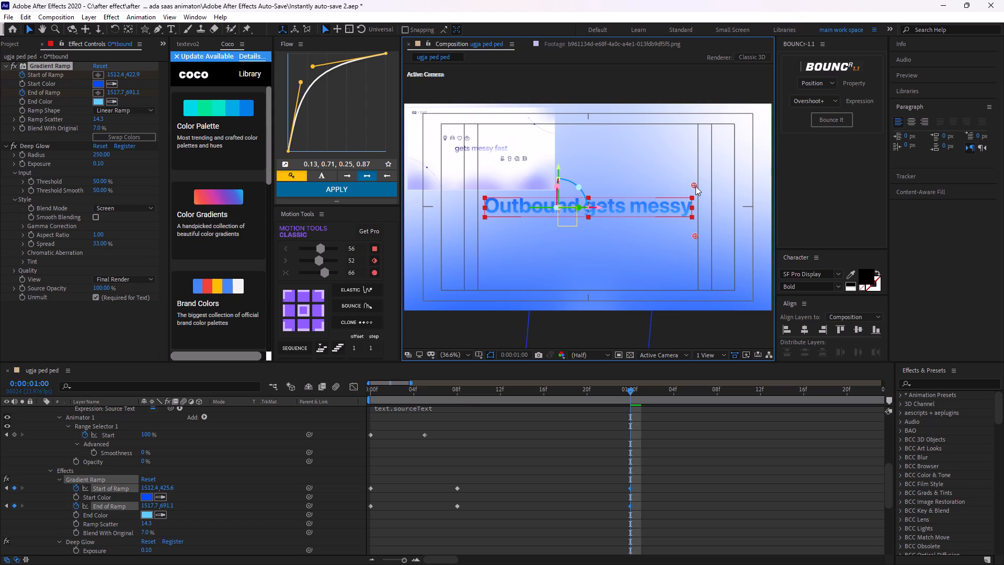
drag(695, 186, 700, 184)
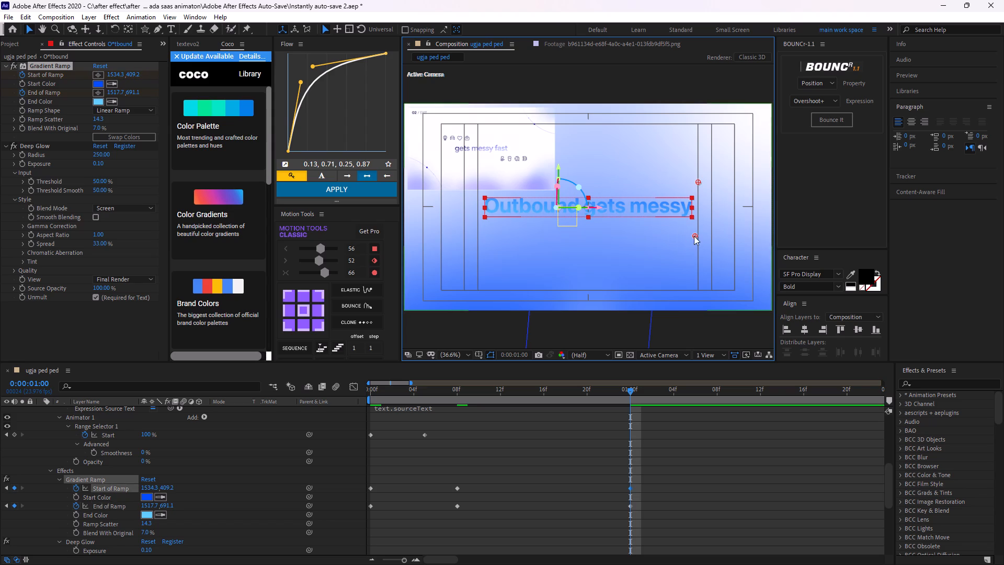
Make the one-second gradient nearly vertical under the text's centre, with End of Ramp about 971, 836 and Start of Ramp about 961, 497.
drag(694, 236, 574, 267)
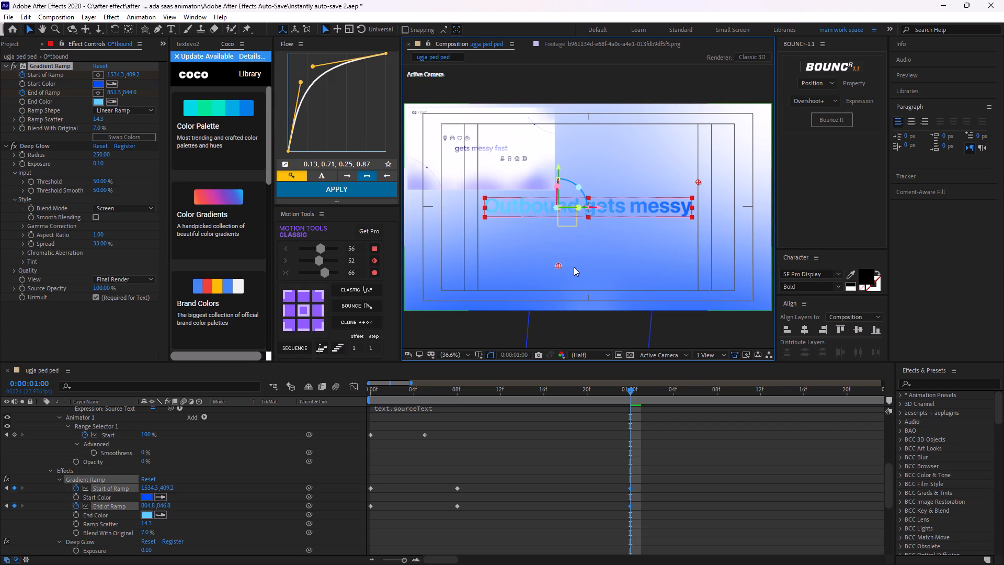
drag(574, 267, 589, 264)
drag(698, 183, 623, 182)
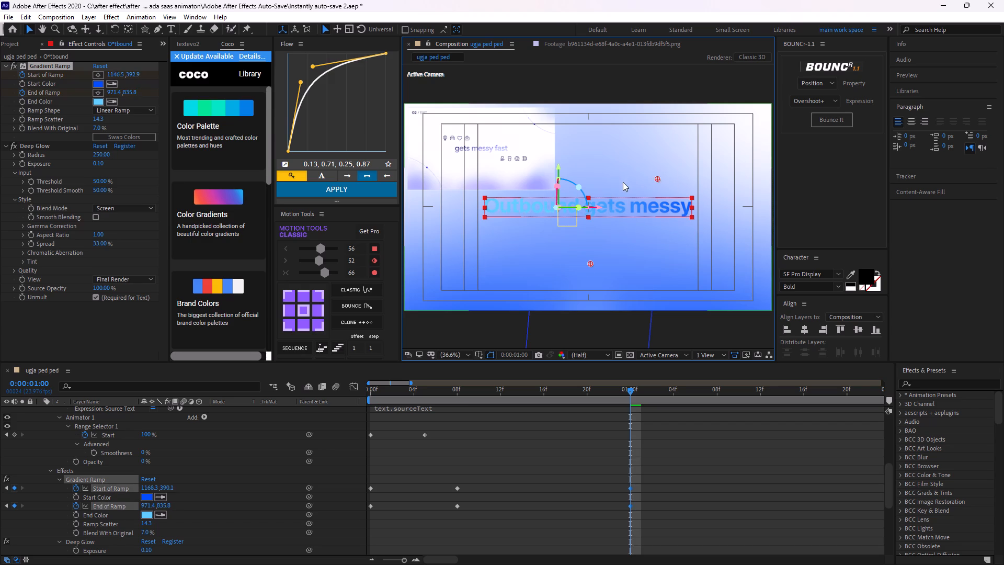
drag(623, 182, 588, 180)
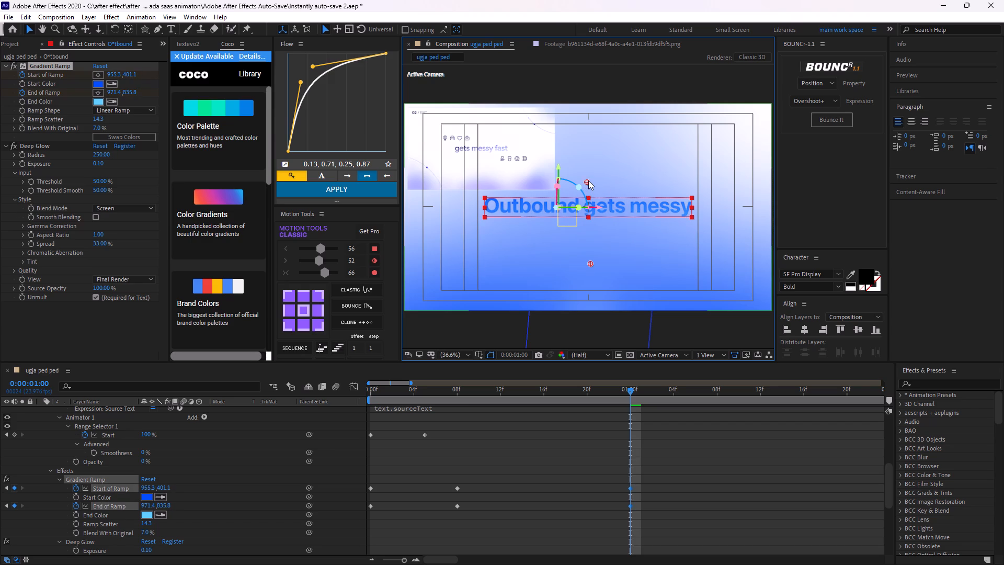
drag(588, 180, 588, 176)
drag(588, 176, 582, 195)
drag(582, 195, 590, 200)
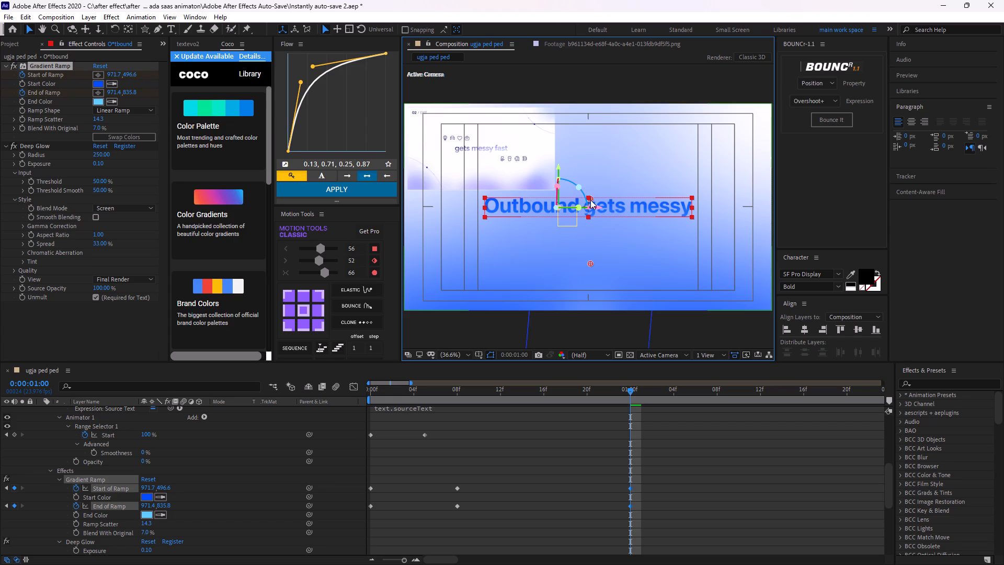
drag(590, 200, 588, 200)
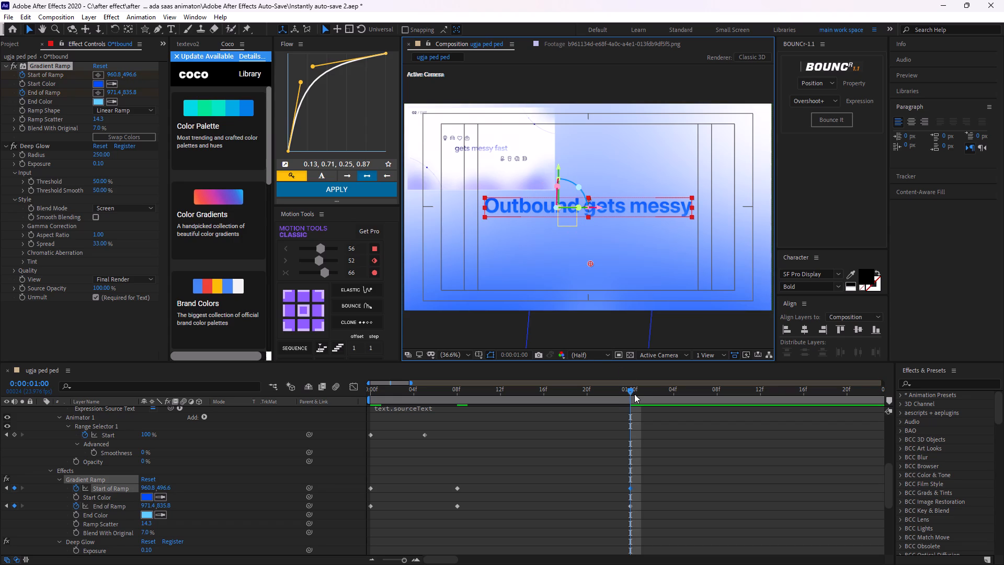
Scrub and play back the composition from its start to review how the gradient follows the scrambling text.
drag(625, 393, 621, 398)
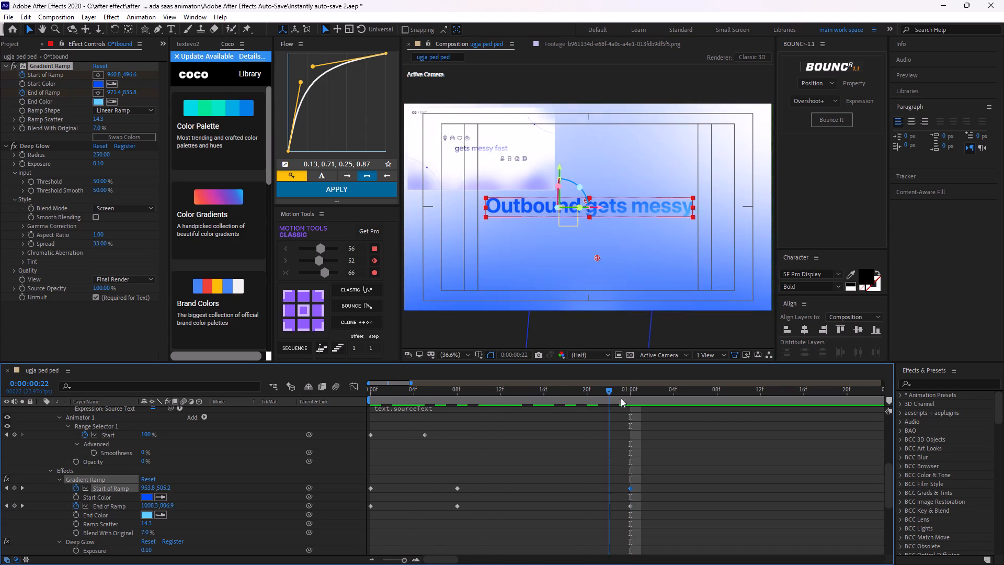
drag(621, 398, 340, 421)
key(space)
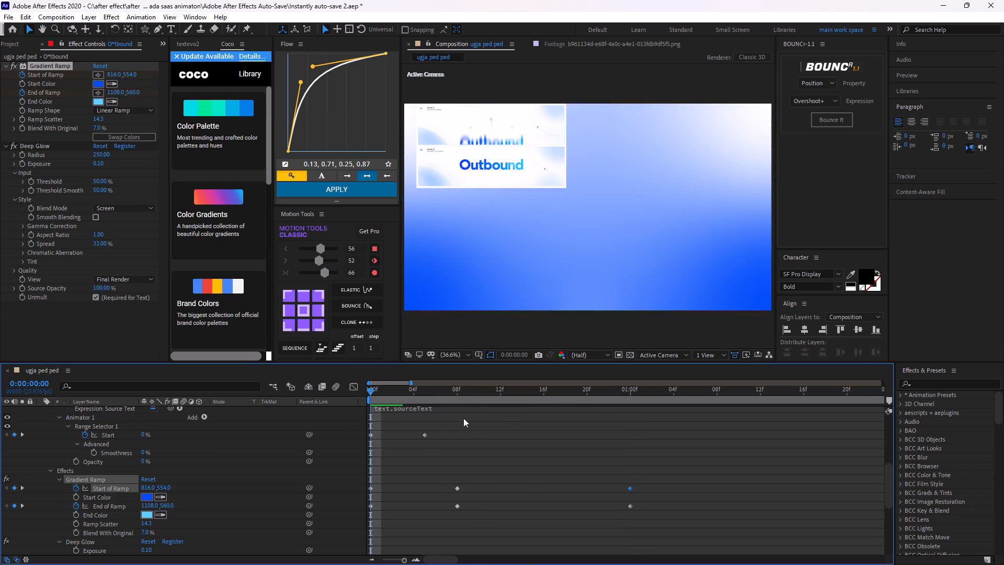
key(space)
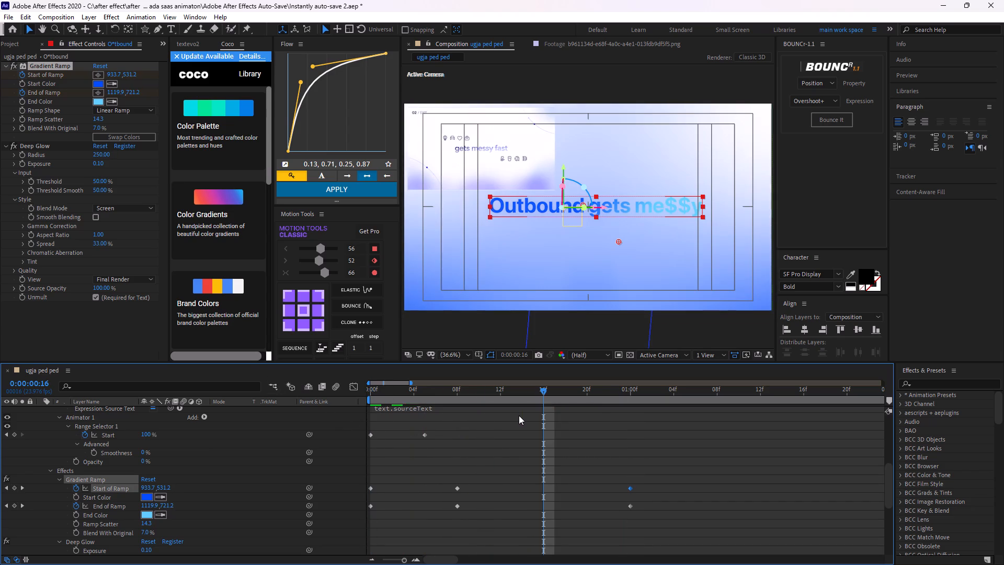
drag(543, 390, 560, 421)
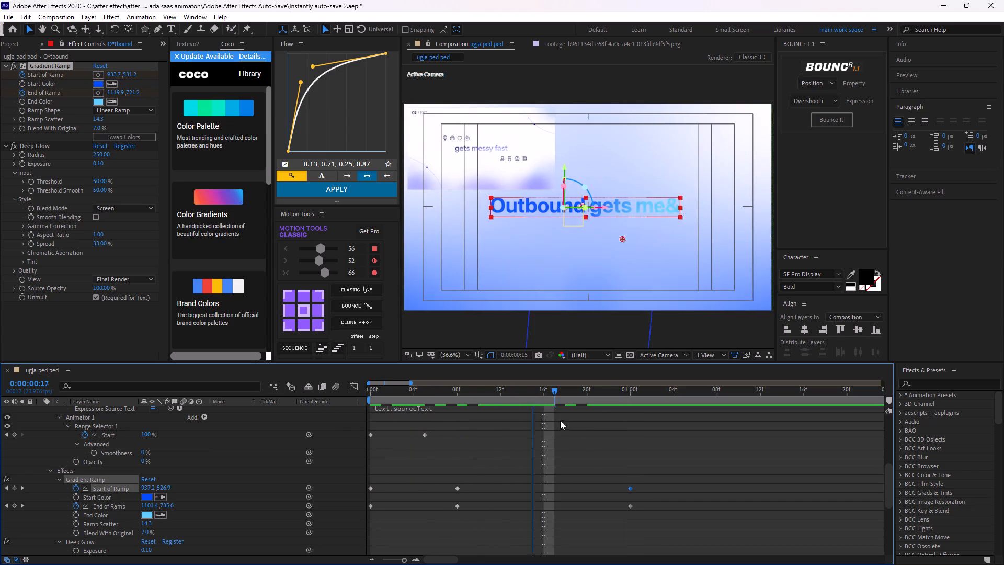
drag(560, 421, 417, 423)
key(space)
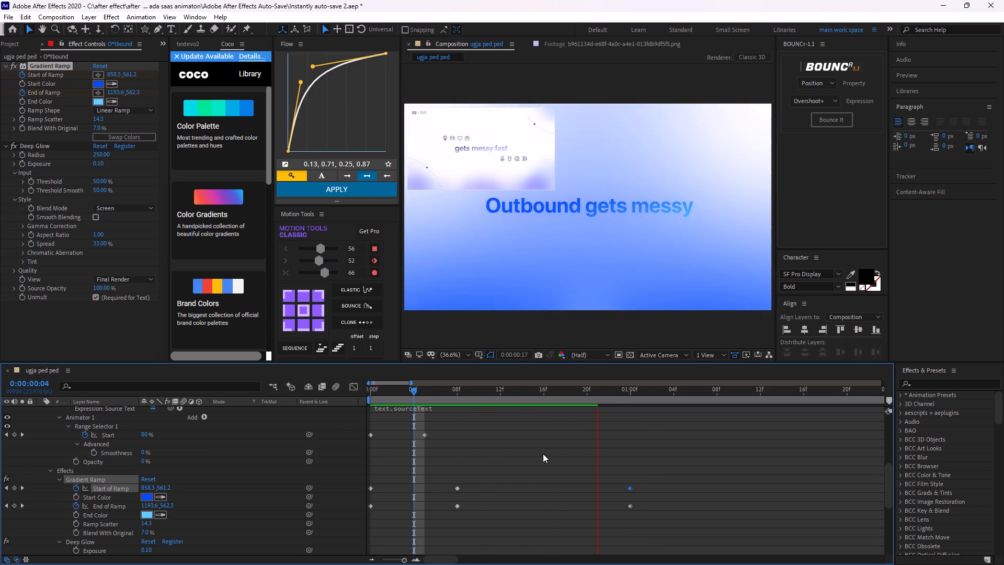
key(space)
drag(654, 390, 207, 451)
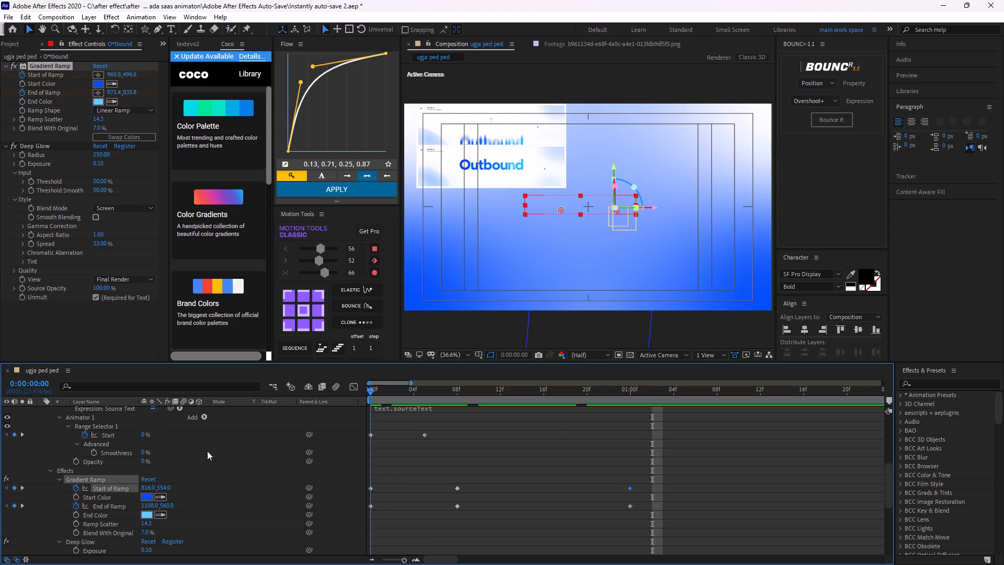
drag(207, 451, 189, 464)
key(space)
key(space)
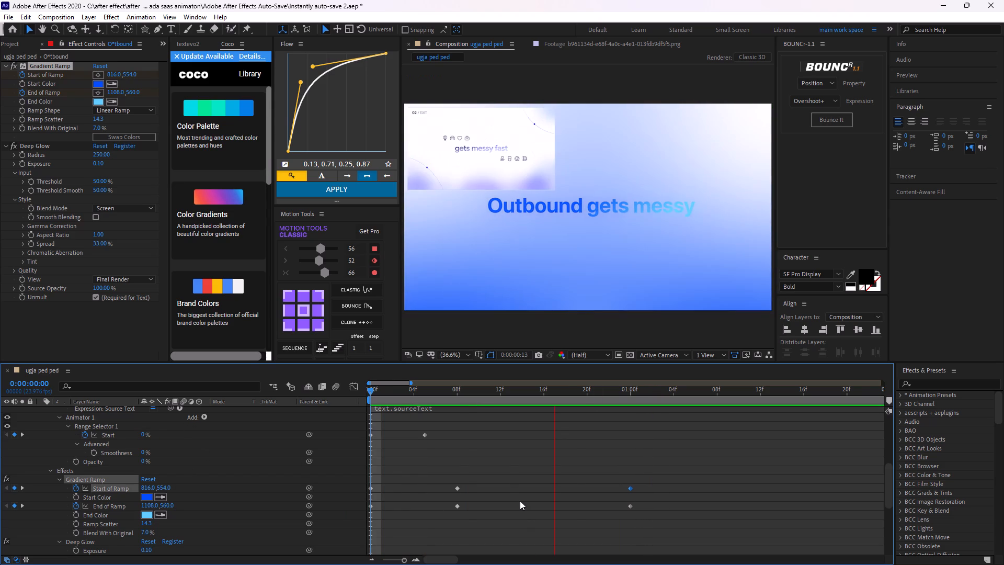
drag(567, 392, 404, 447)
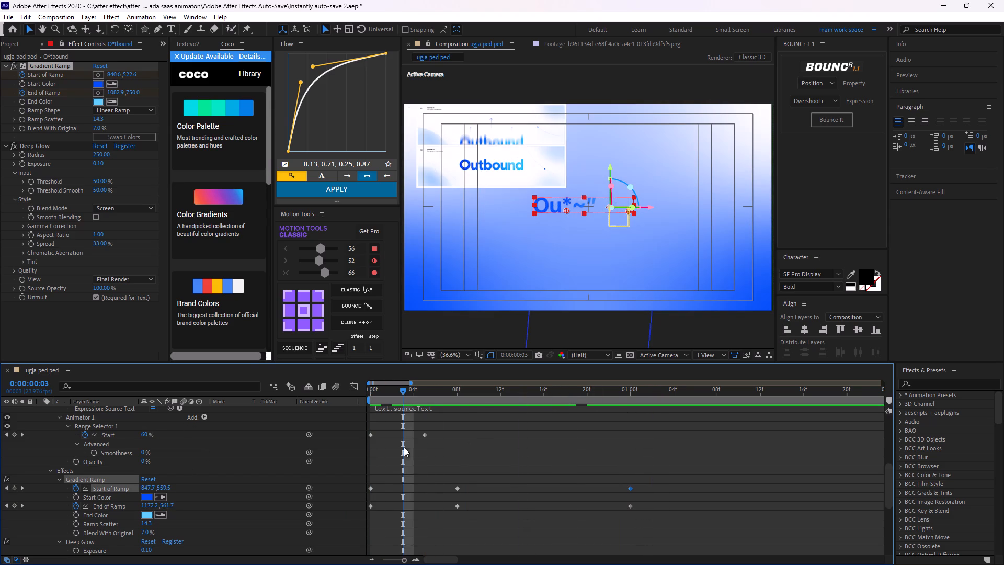
middle_drag(482, 440, 495, 547)
key(space)
key(space)
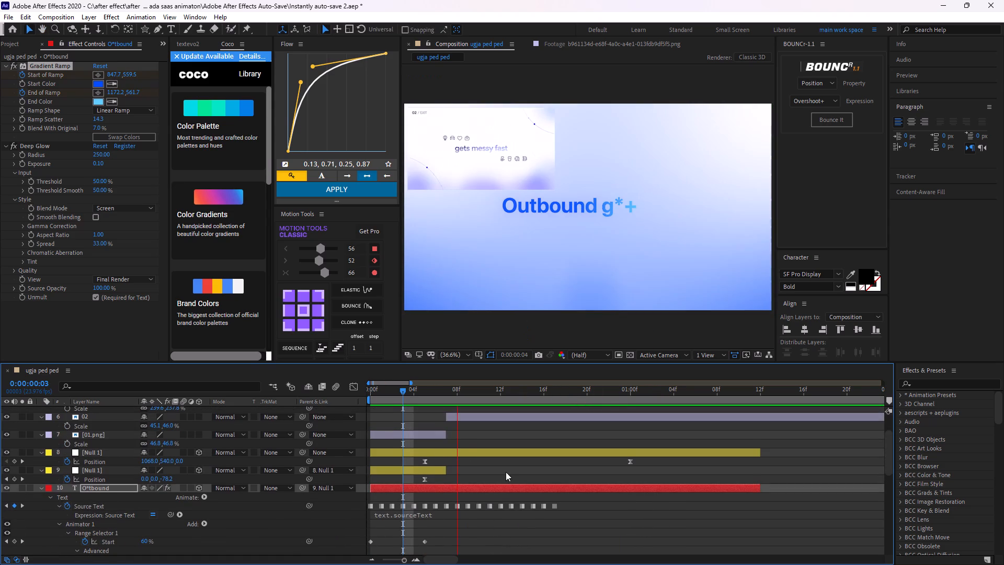
Delay the Position keyframes of the layer 8 Null 1 by two frames so the first sits at 0:00:00:07.
click(466, 425)
click(499, 463)
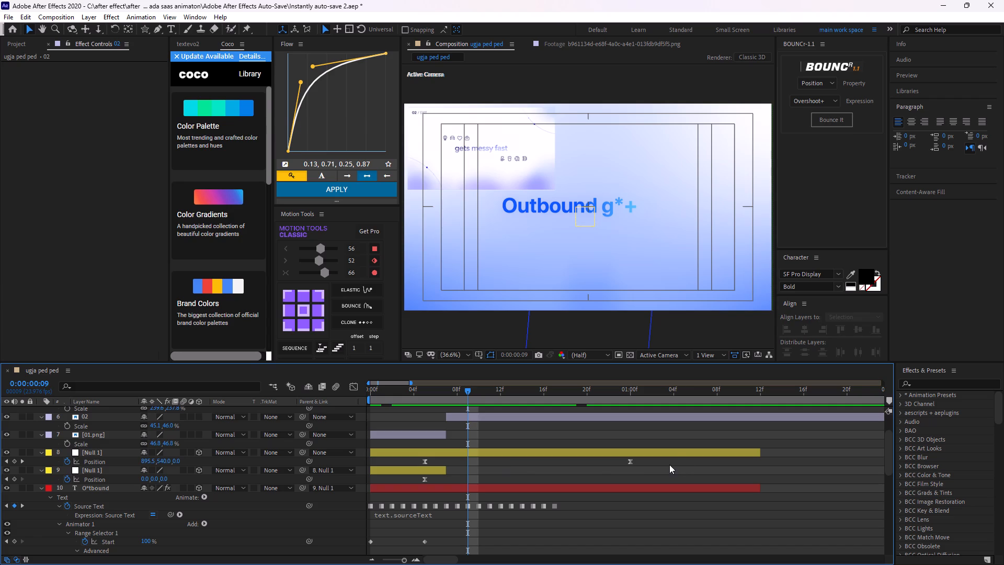
drag(662, 467, 364, 465)
alt+scroll(412, 462, up, 2)
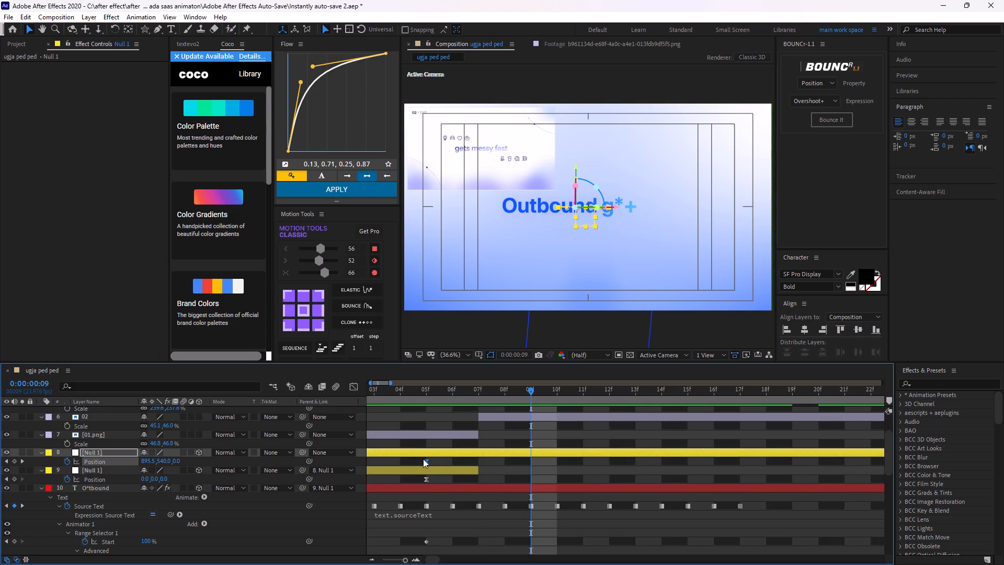
drag(536, 388, 469, 428)
drag(425, 460, 460, 467)
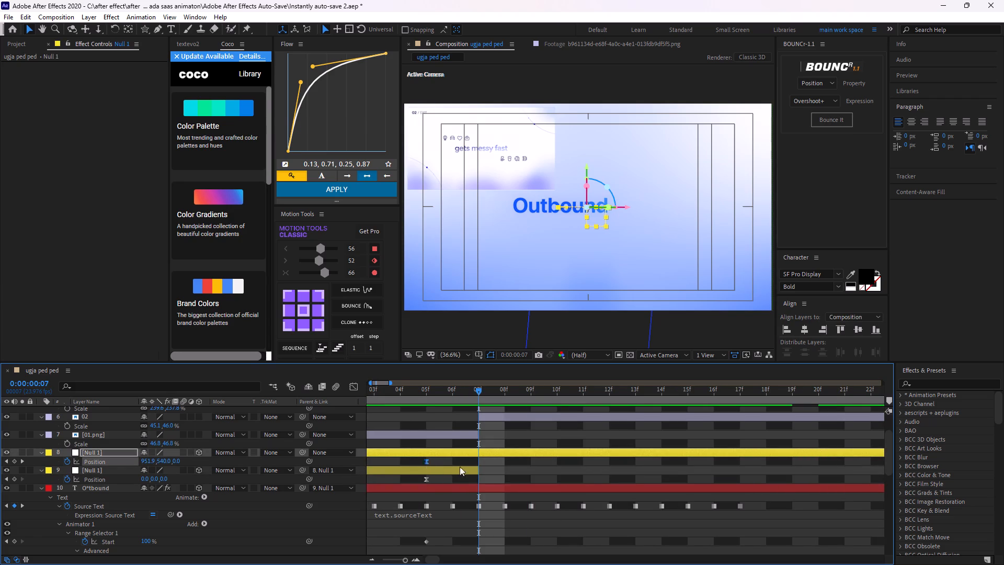
drag(460, 467, 469, 468)
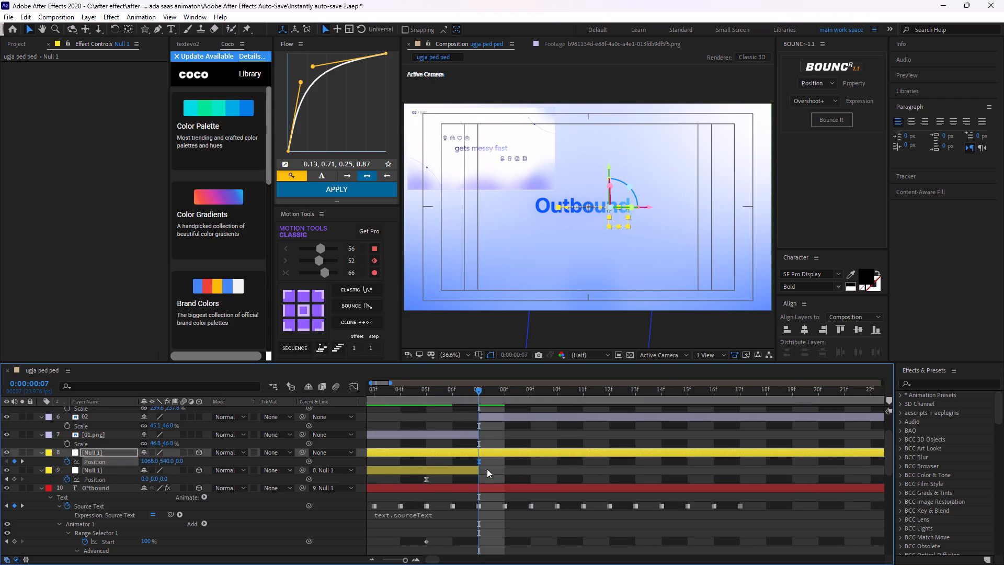
click(487, 469)
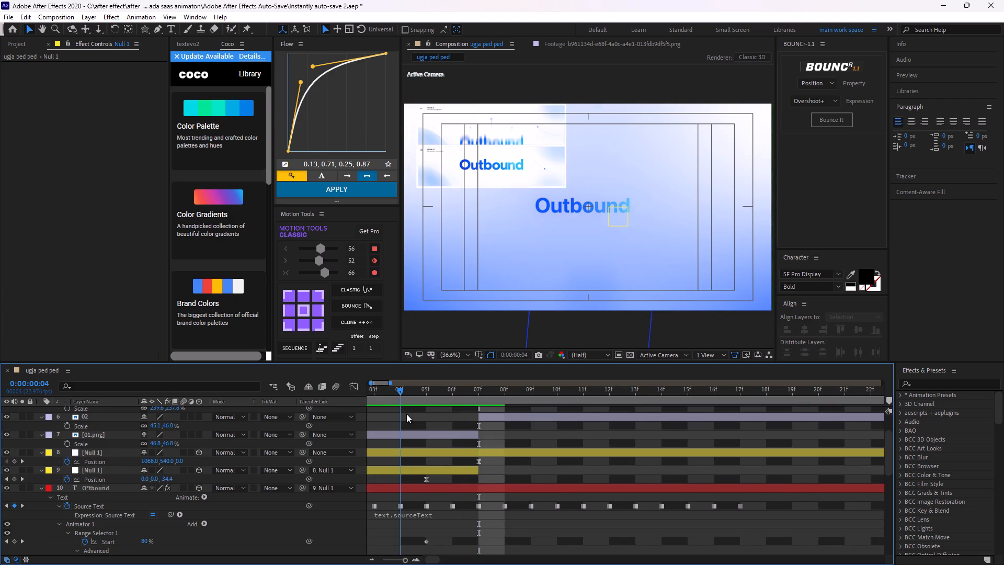
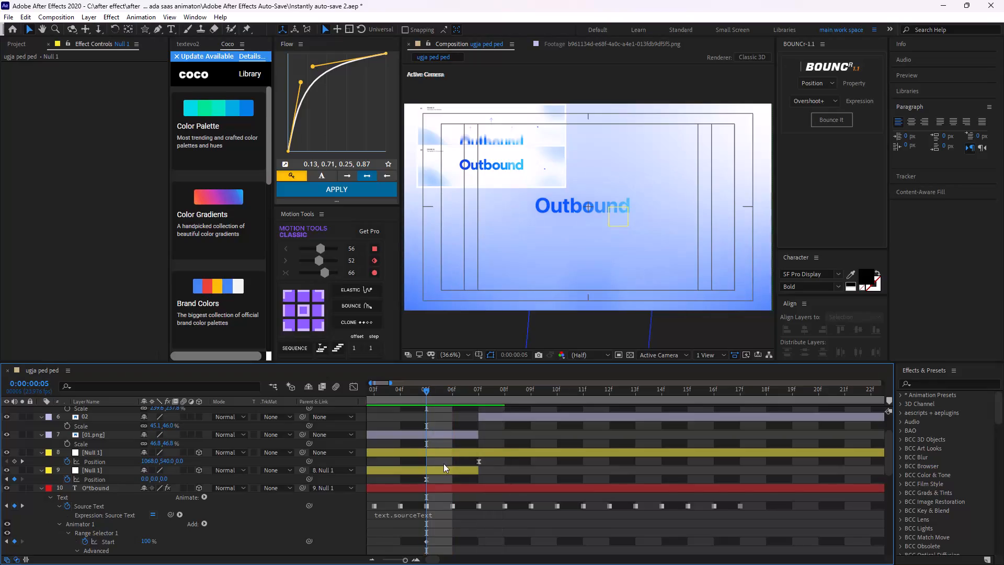
At 0:00:00:07, set the Position keyframe of the layer 8 Null 1 to 1095, 540, 0.
drag(431, 389, 478, 406)
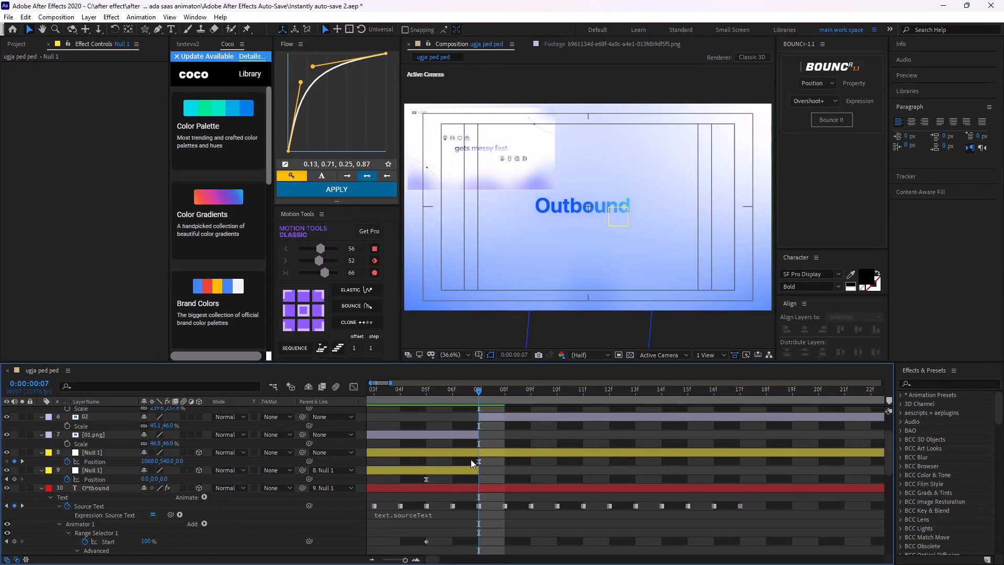
click(475, 462)
click(476, 462)
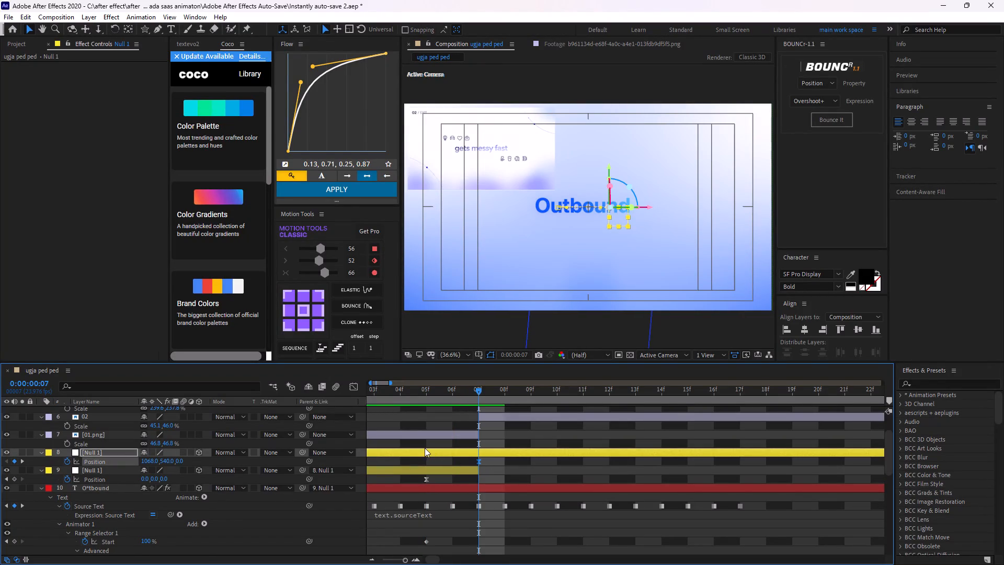
drag(152, 462, 178, 468)
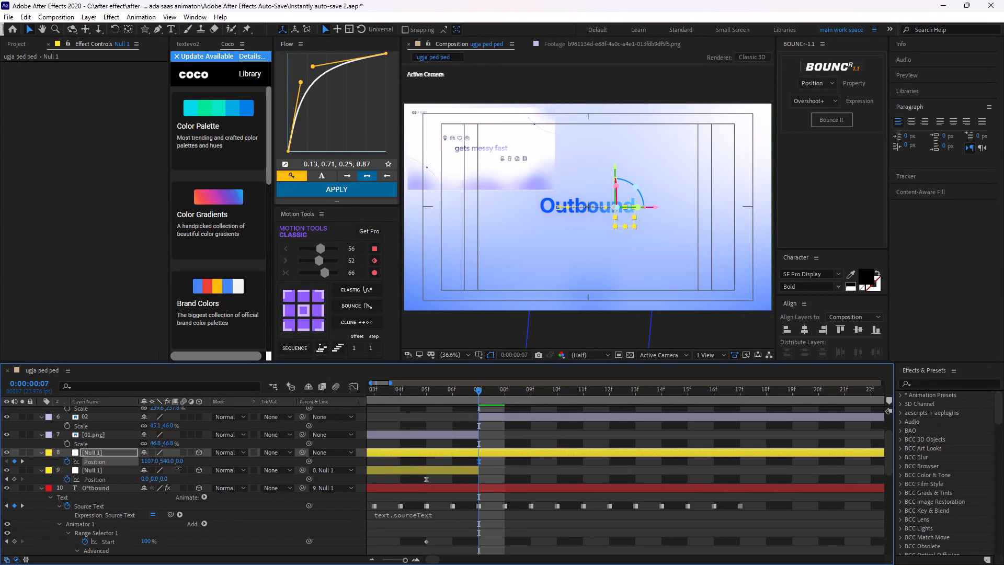
drag(178, 468, 175, 472)
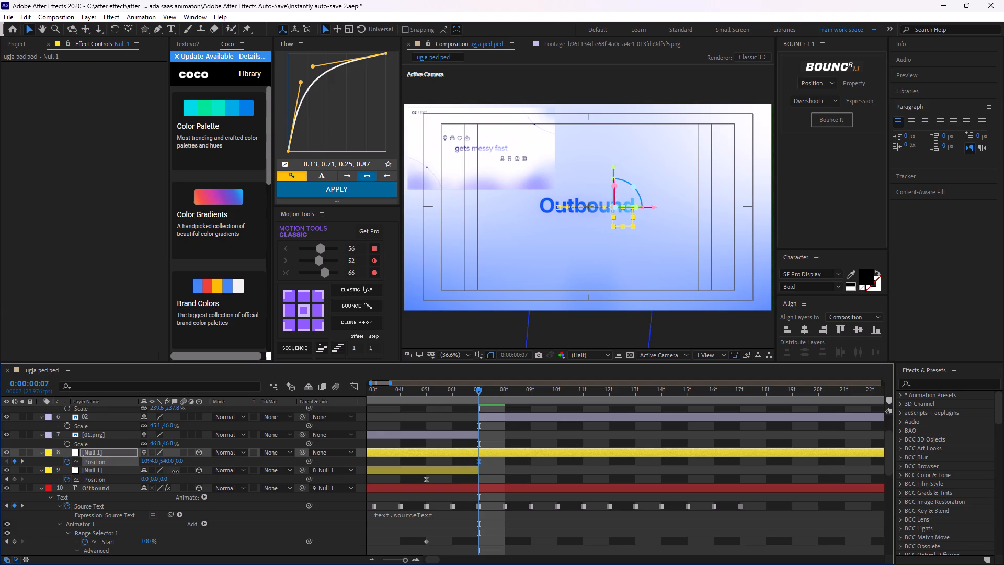
drag(175, 472, 177, 473)
click(553, 478)
Apply Easy Ease to both Position keyframes of the layer 8 Null 1 and show their speed curve in the Graph Editor.
drag(473, 390, 515, 395)
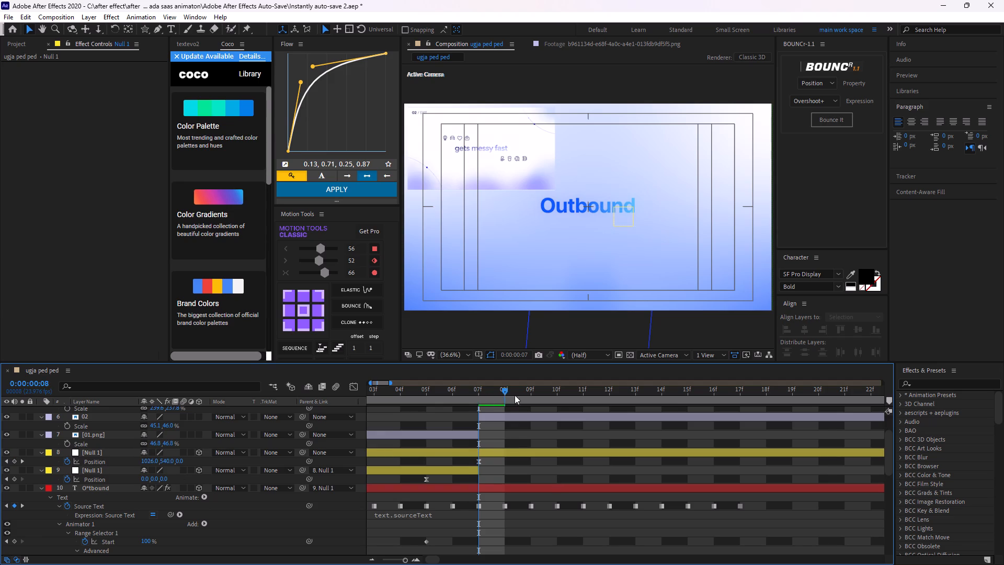
drag(515, 395, 662, 403)
alt+scroll(677, 424, down, 2)
drag(697, 469, 688, 466)
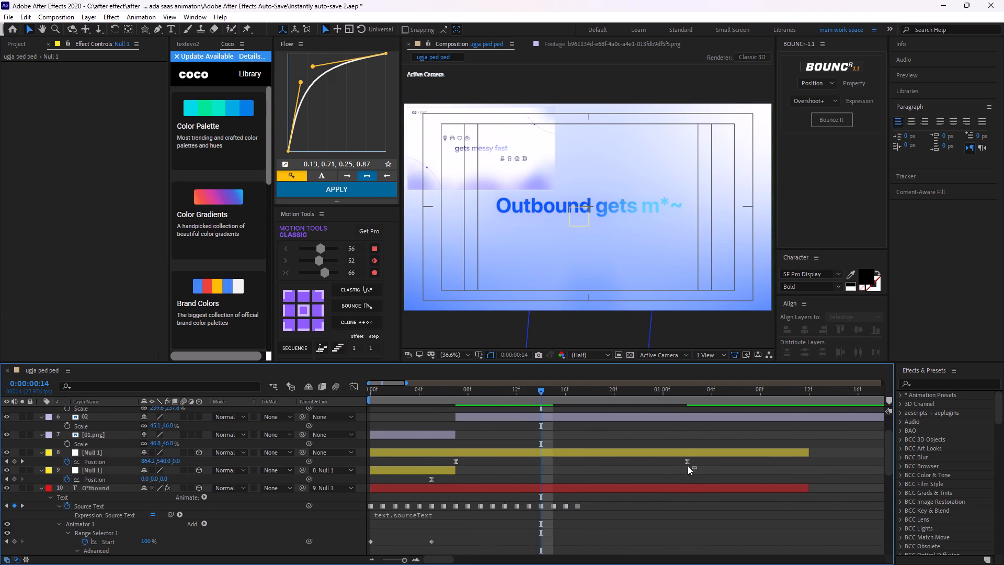
drag(688, 466, 441, 460)
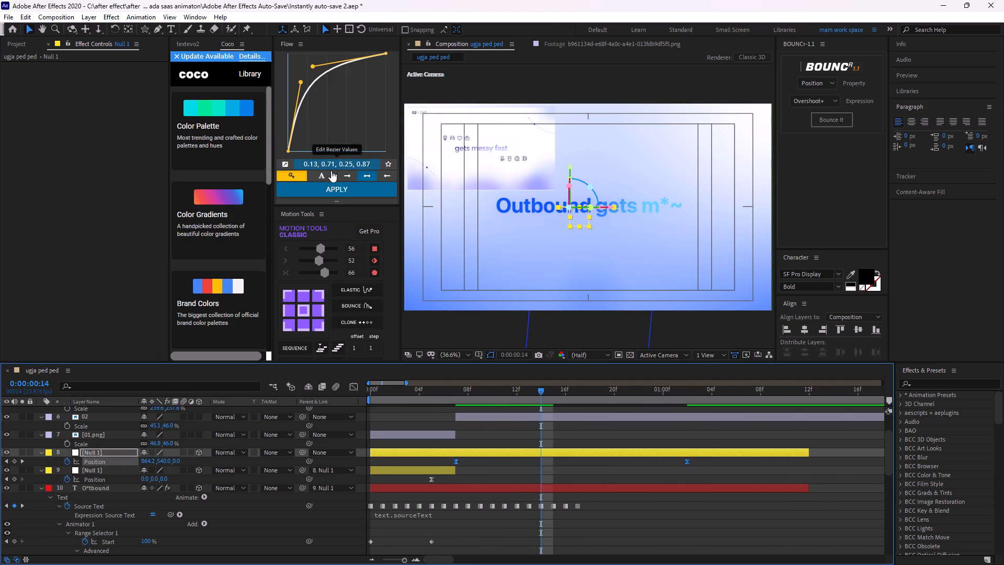
key(F9)
click(358, 385)
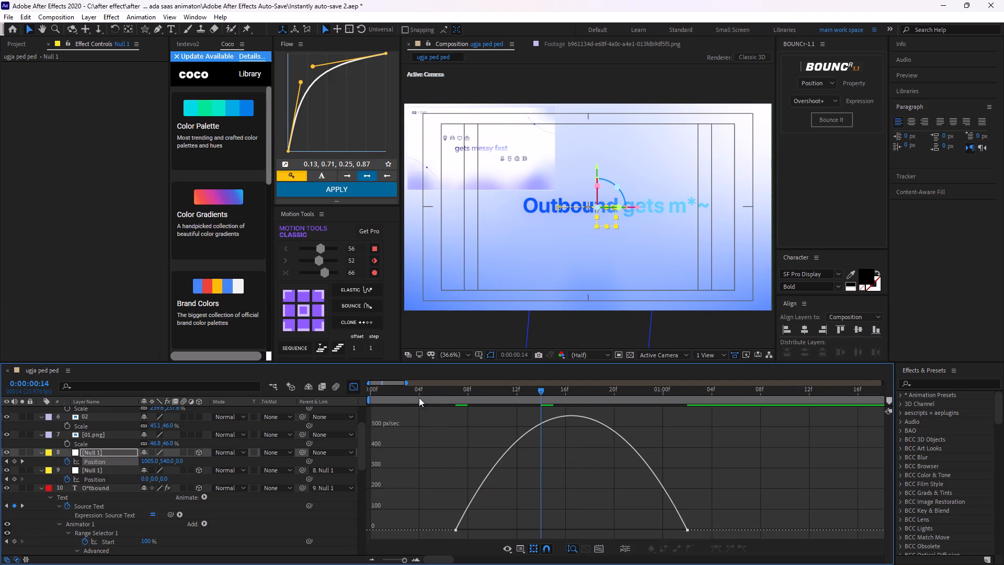
drag(787, 438, 437, 564)
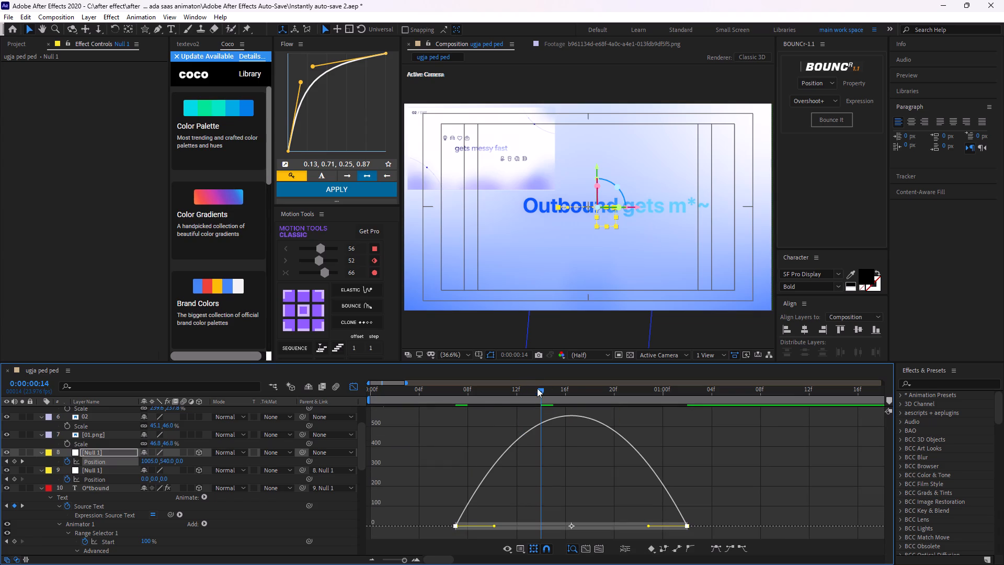
Play back and scrub the eased null move from about 0:00:00:07 to 0:00:01:01 to review the text's motion.
drag(537, 388, 471, 402)
key(space)
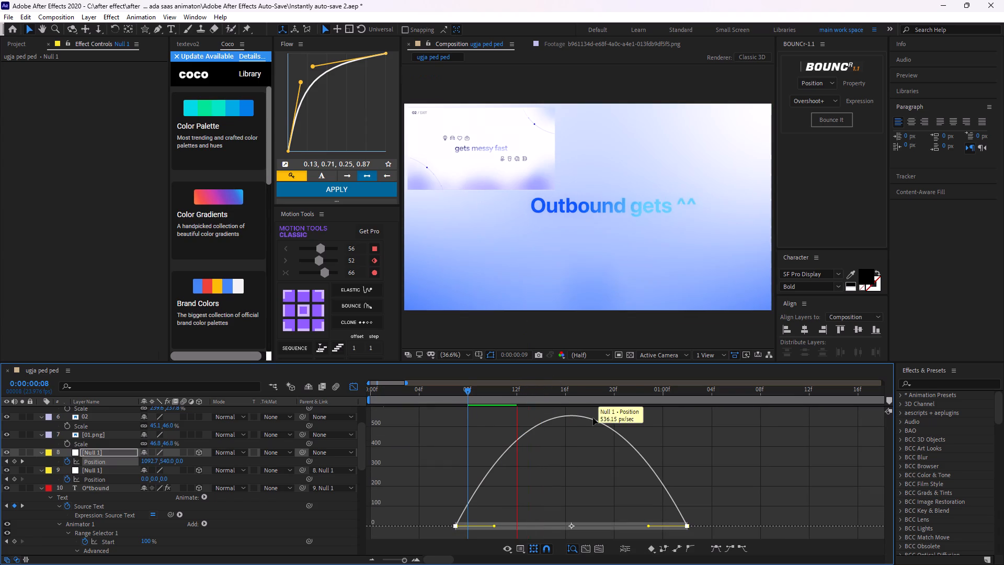
key(space)
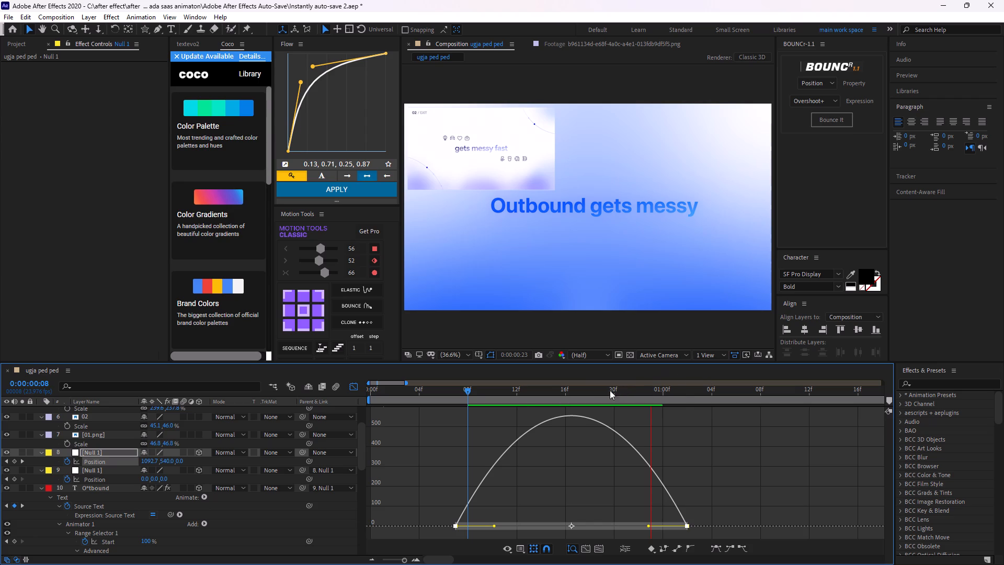
drag(653, 388, 454, 439)
key(space)
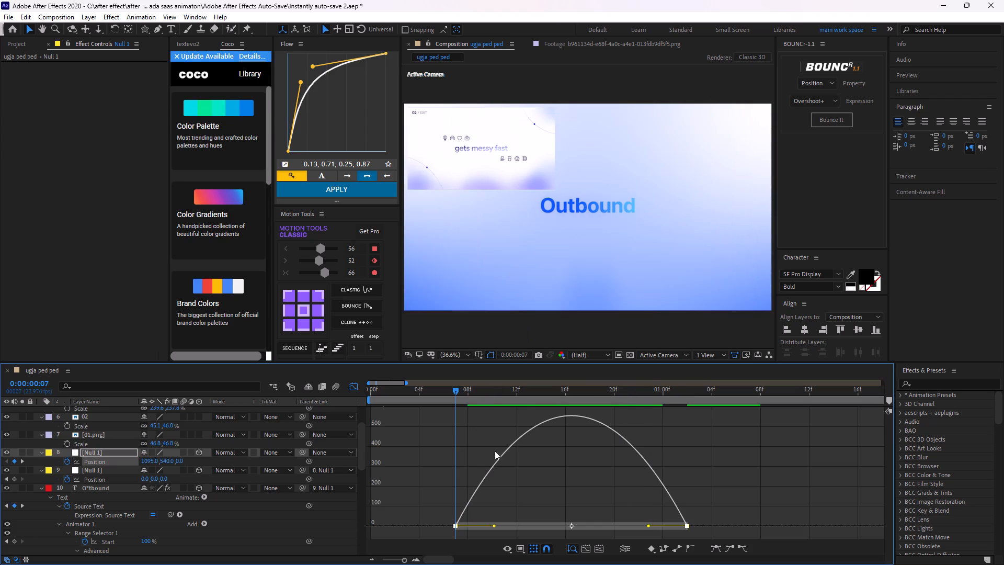
key(space)
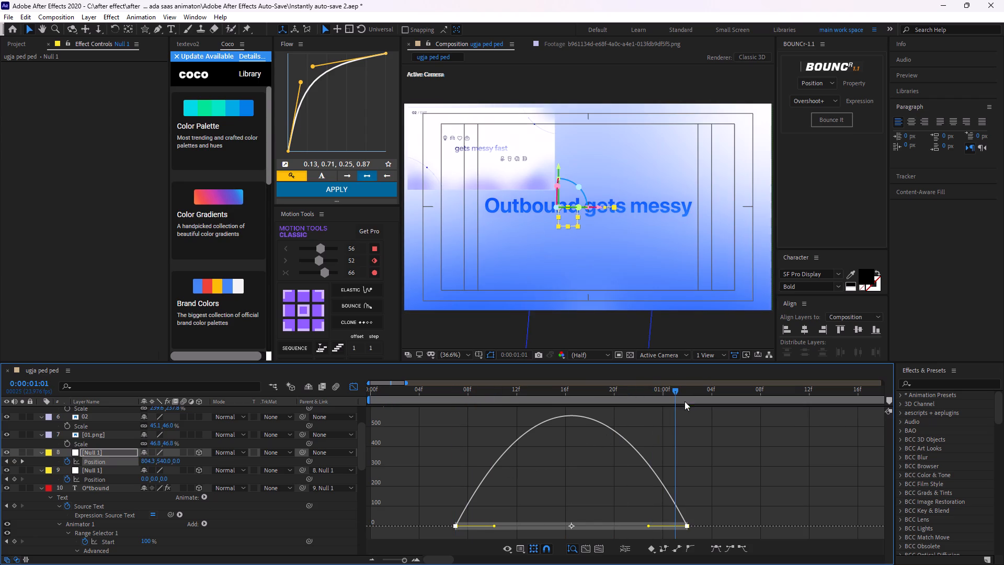
drag(671, 398, 509, 470)
key(space)
key(space)
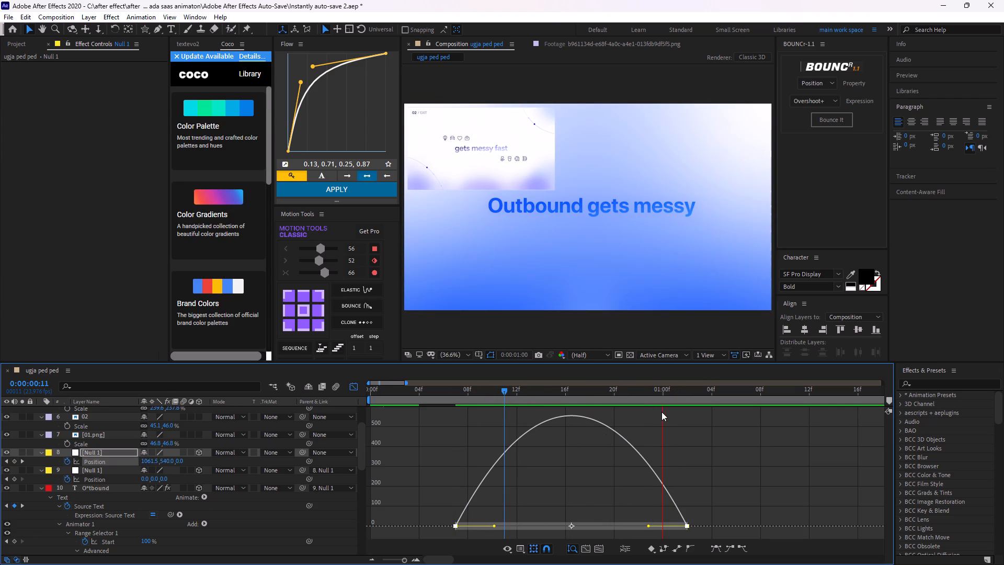
drag(667, 393, 603, 404)
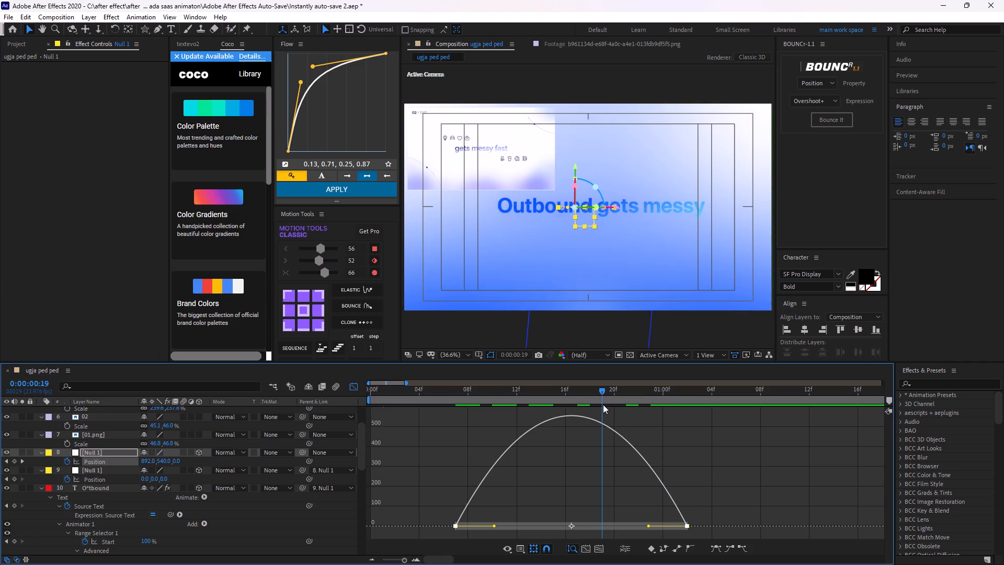
drag(603, 404, 592, 414)
Lengthen the influence handles of both layer 8 null Position keyframes so the speed curve peaks sharply mid-move at about 1000 px/sec.
drag(760, 494, 537, 557)
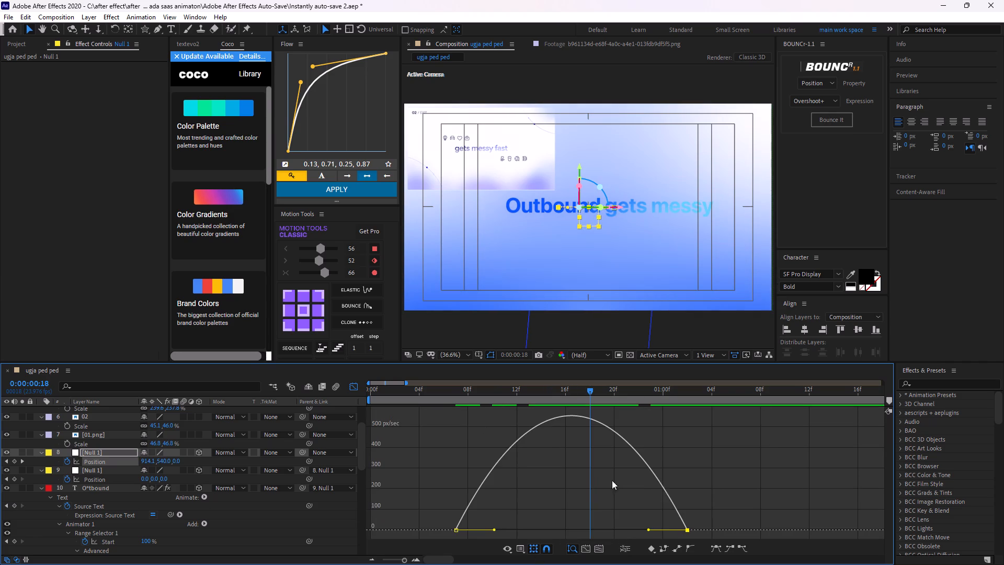
drag(648, 530, 636, 530)
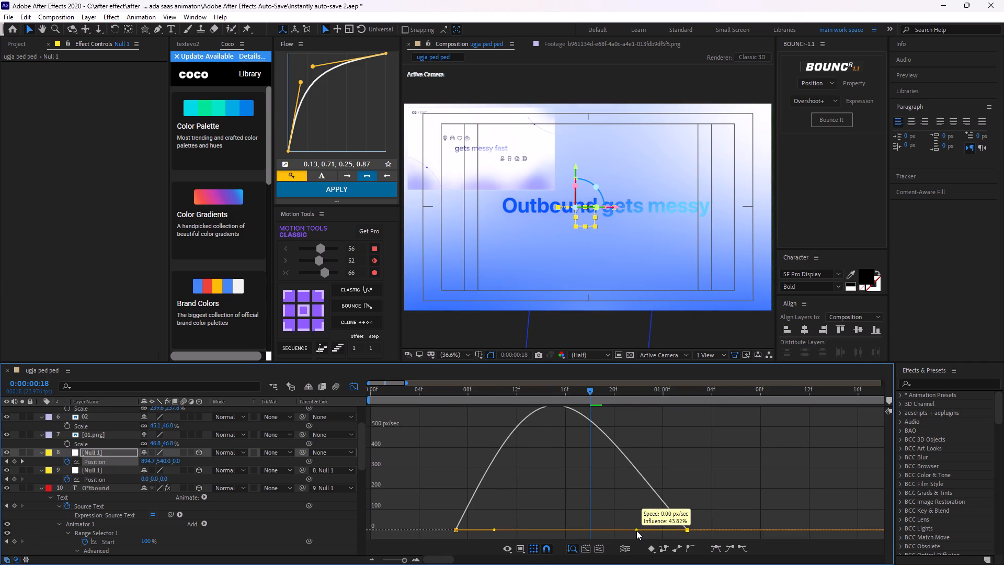
drag(636, 530, 614, 530)
drag(439, 495, 511, 547)
drag(494, 530, 519, 530)
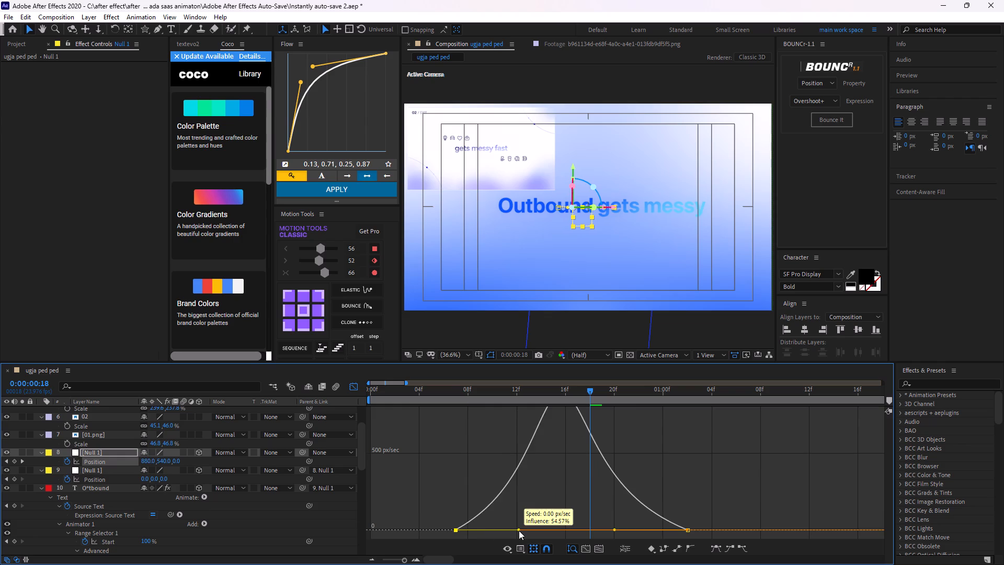
drag(519, 530, 533, 532)
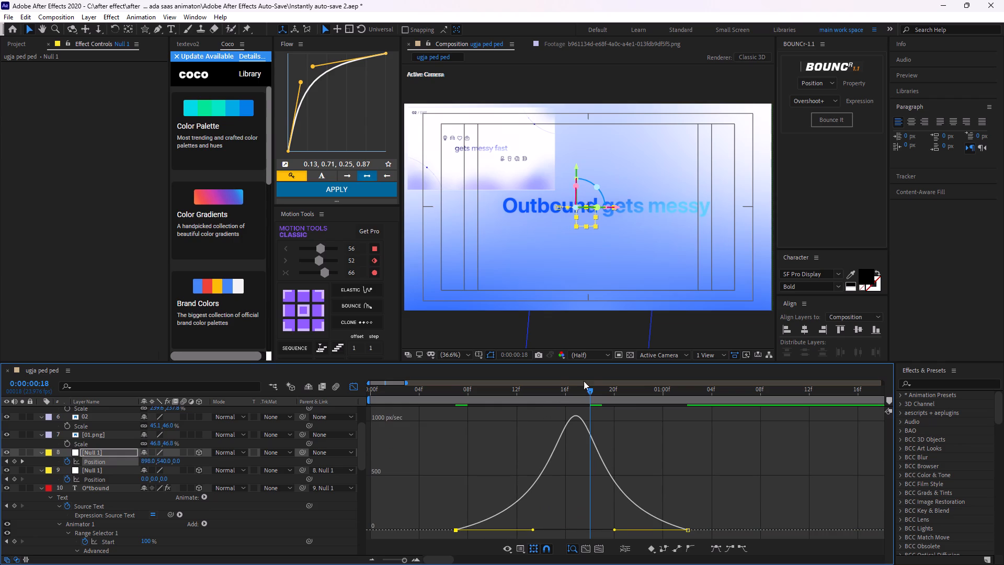
Play back the null move from 0:00:00:11 to review the sharper easing.
drag(589, 391, 504, 434)
key(space)
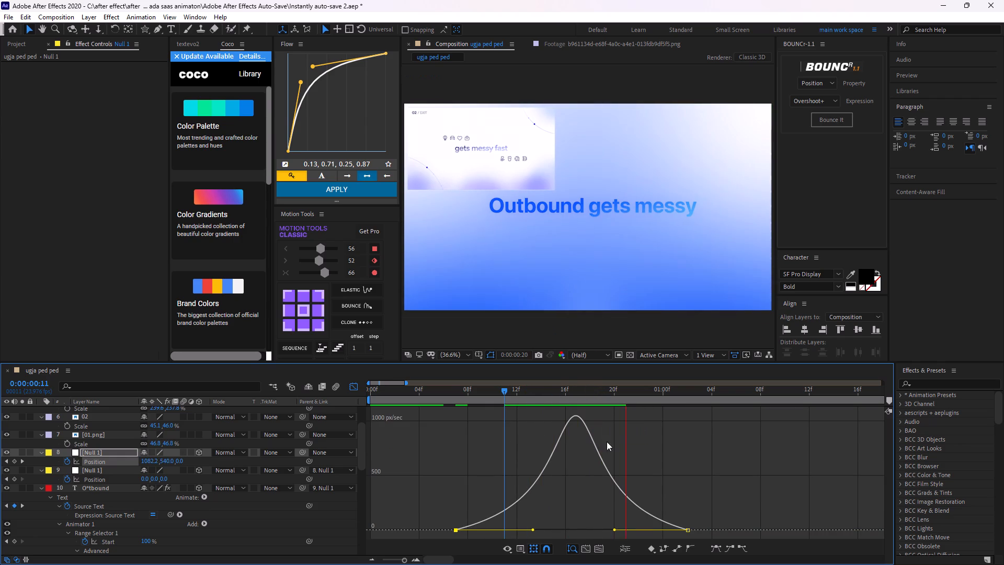
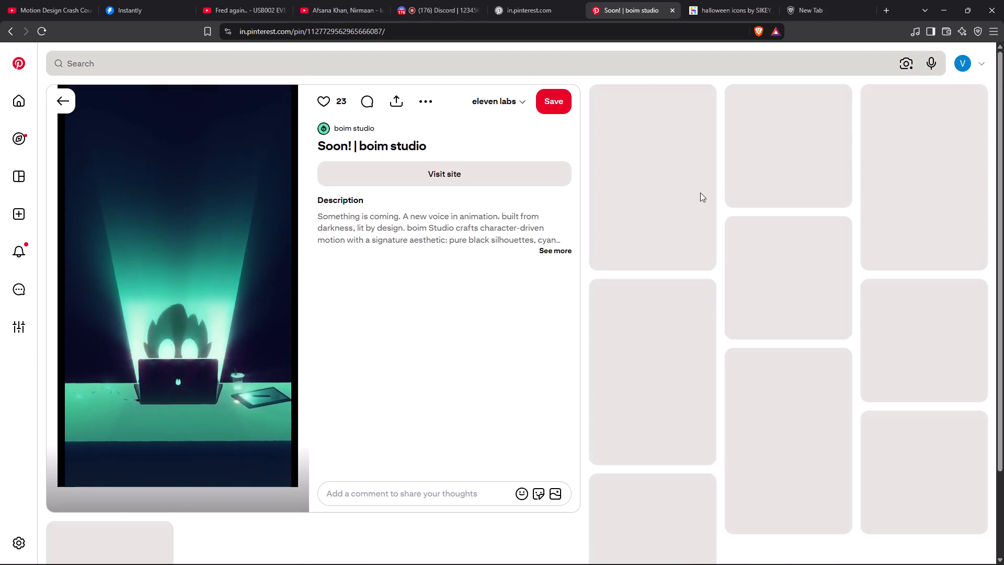
On Pinterest, watch the boim studio "Soon!" video with sound, followed by the EarnEdits After Effects project video, pausing each to study its motion.
click(287, 479)
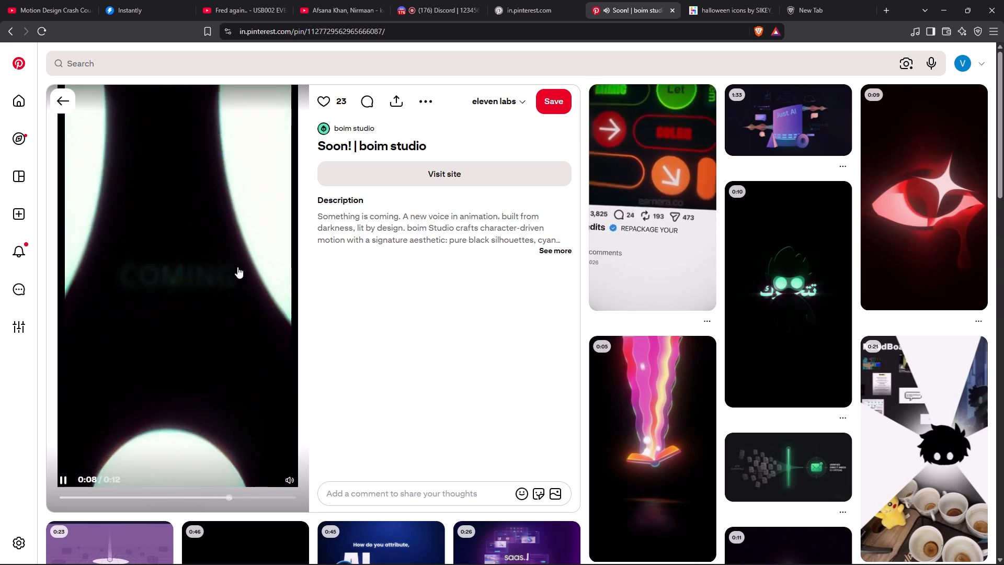
click(211, 272)
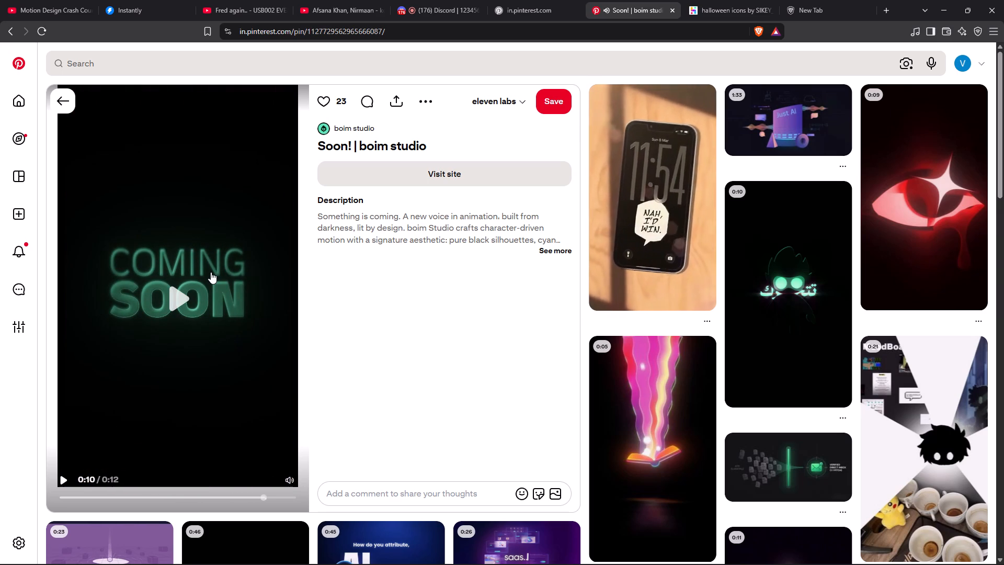
click(646, 177)
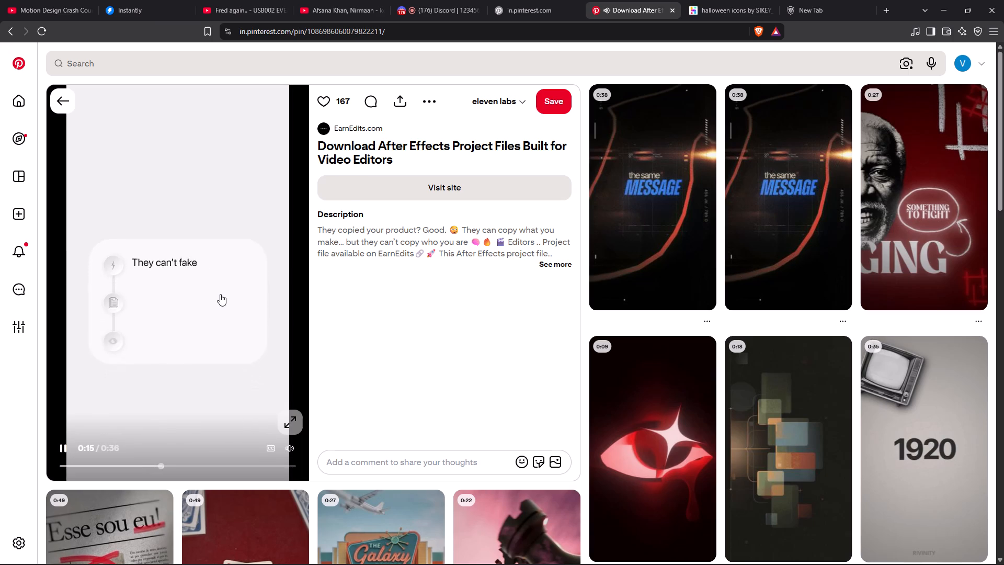
click(220, 294)
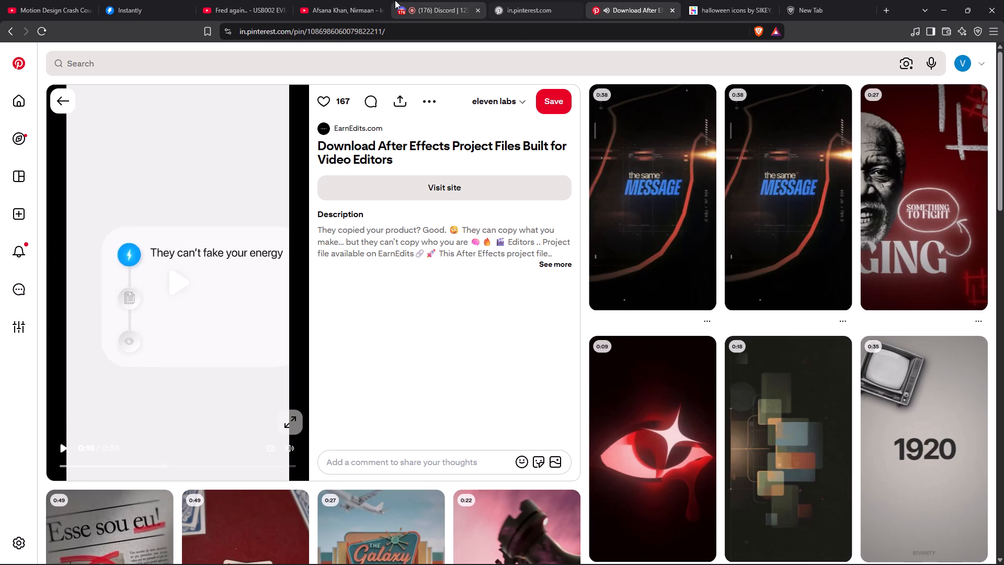
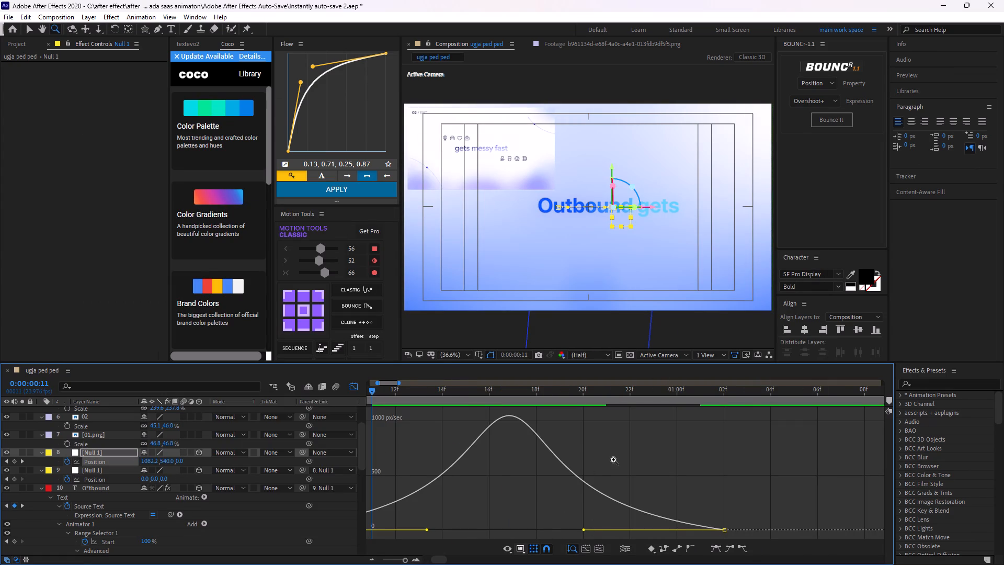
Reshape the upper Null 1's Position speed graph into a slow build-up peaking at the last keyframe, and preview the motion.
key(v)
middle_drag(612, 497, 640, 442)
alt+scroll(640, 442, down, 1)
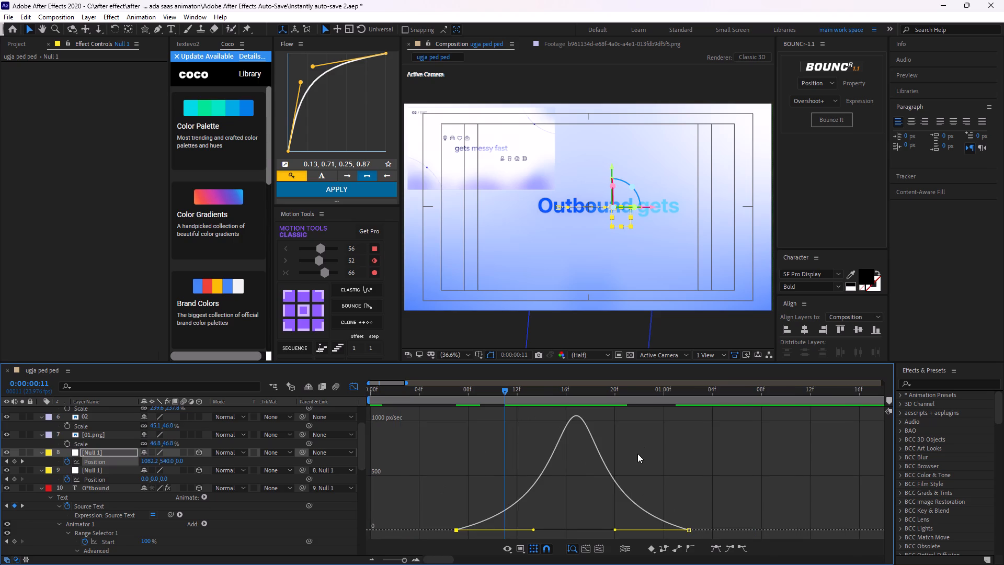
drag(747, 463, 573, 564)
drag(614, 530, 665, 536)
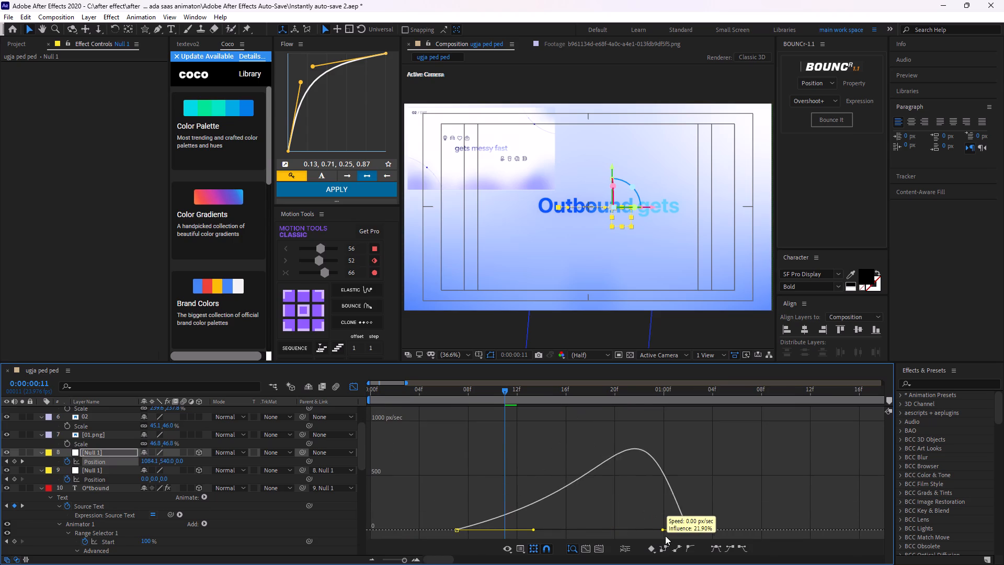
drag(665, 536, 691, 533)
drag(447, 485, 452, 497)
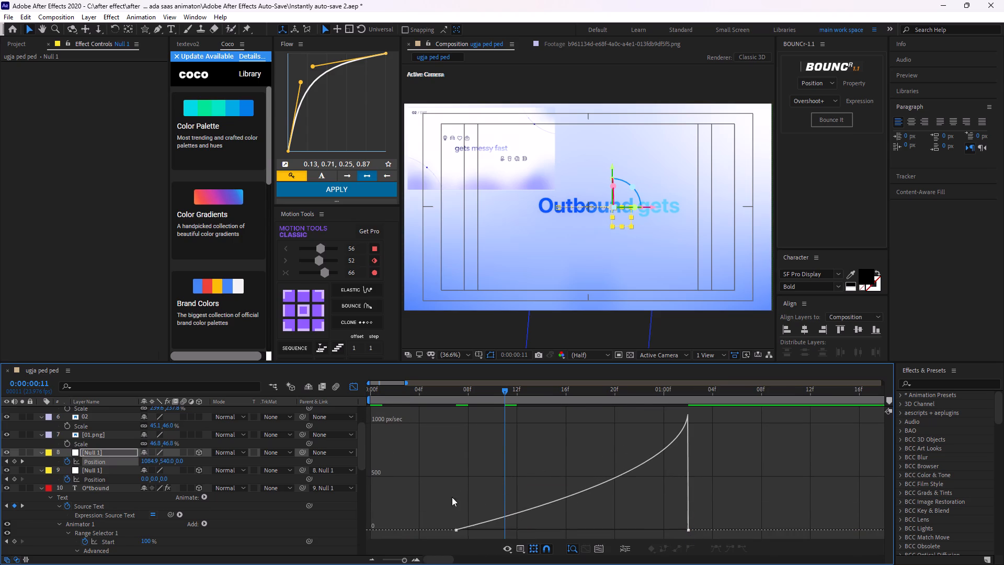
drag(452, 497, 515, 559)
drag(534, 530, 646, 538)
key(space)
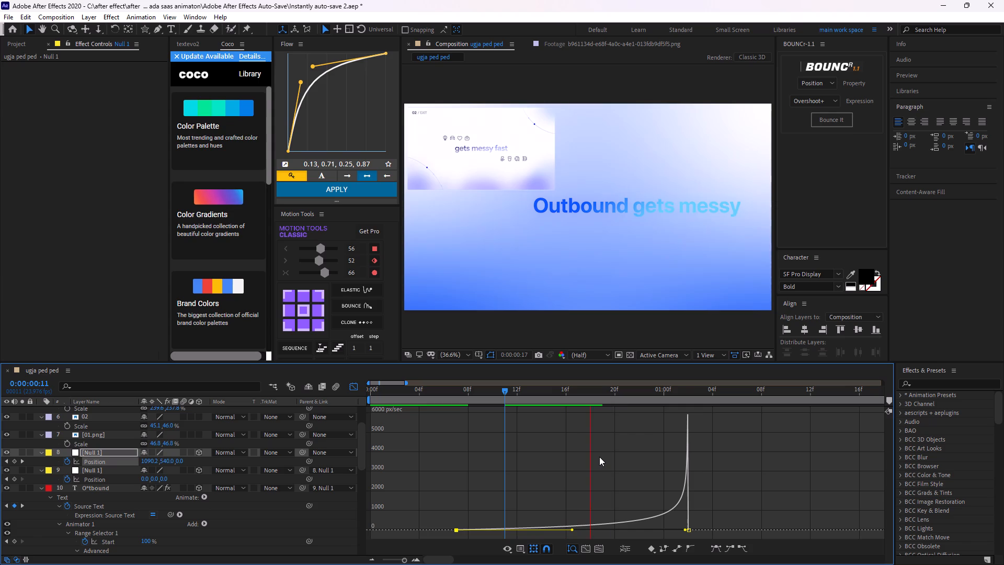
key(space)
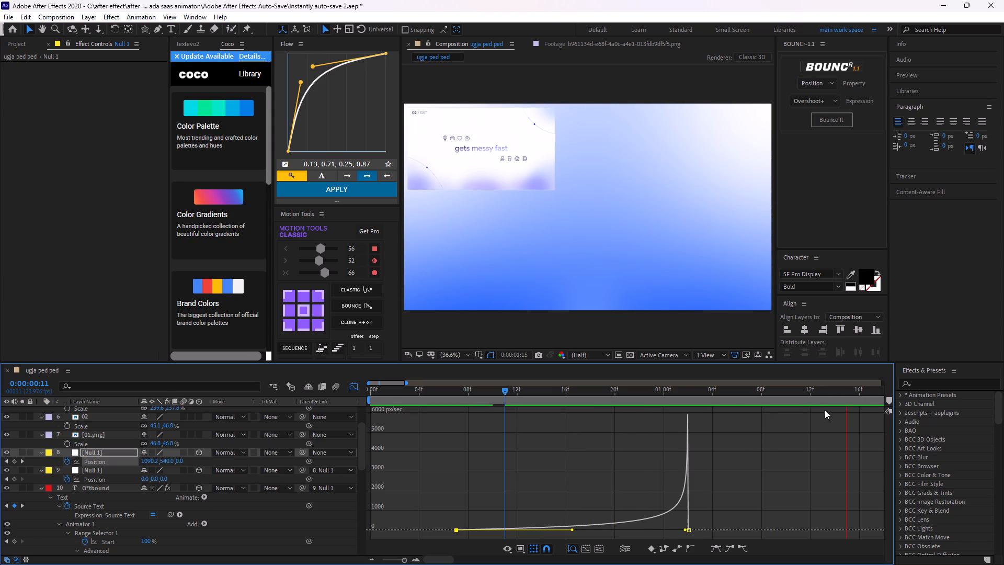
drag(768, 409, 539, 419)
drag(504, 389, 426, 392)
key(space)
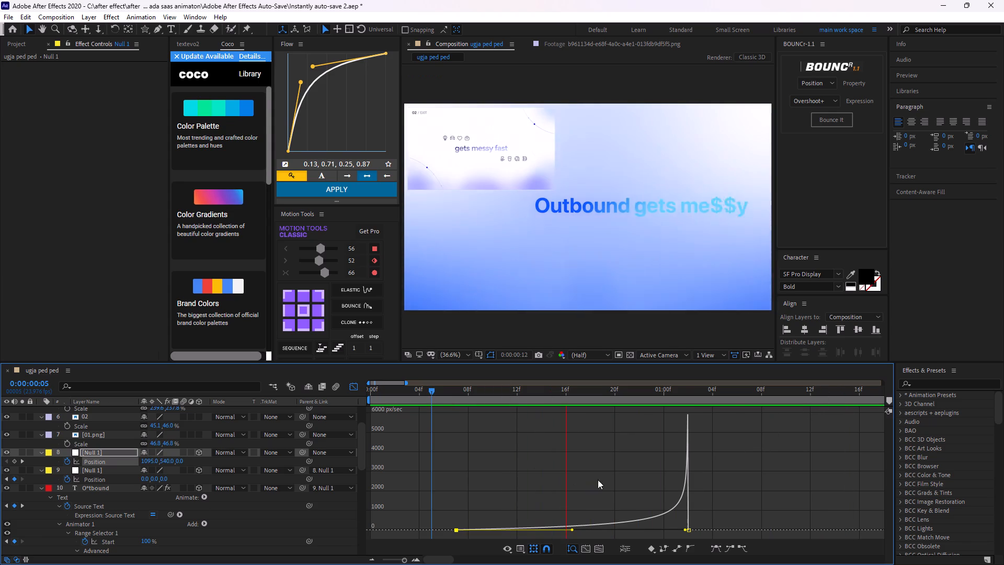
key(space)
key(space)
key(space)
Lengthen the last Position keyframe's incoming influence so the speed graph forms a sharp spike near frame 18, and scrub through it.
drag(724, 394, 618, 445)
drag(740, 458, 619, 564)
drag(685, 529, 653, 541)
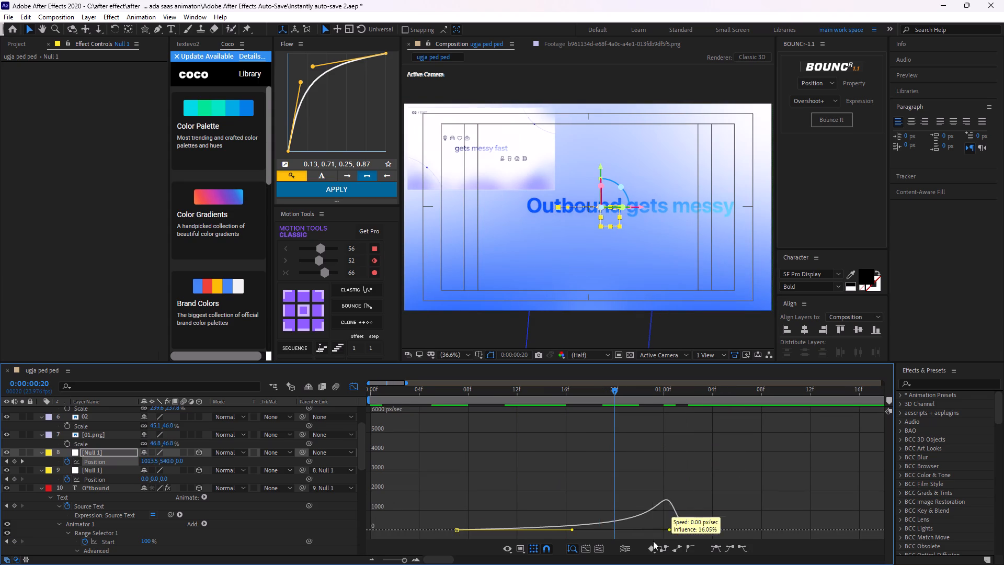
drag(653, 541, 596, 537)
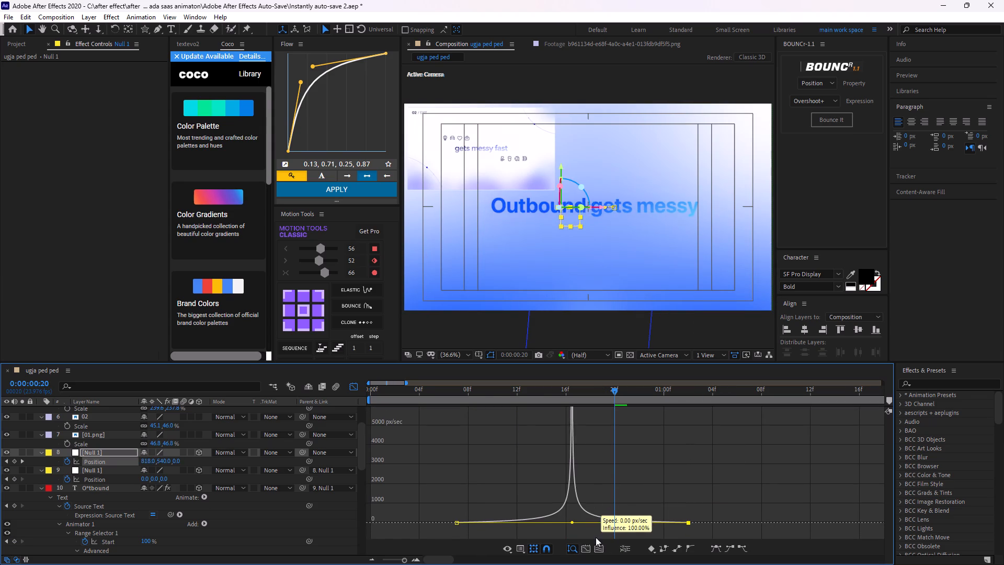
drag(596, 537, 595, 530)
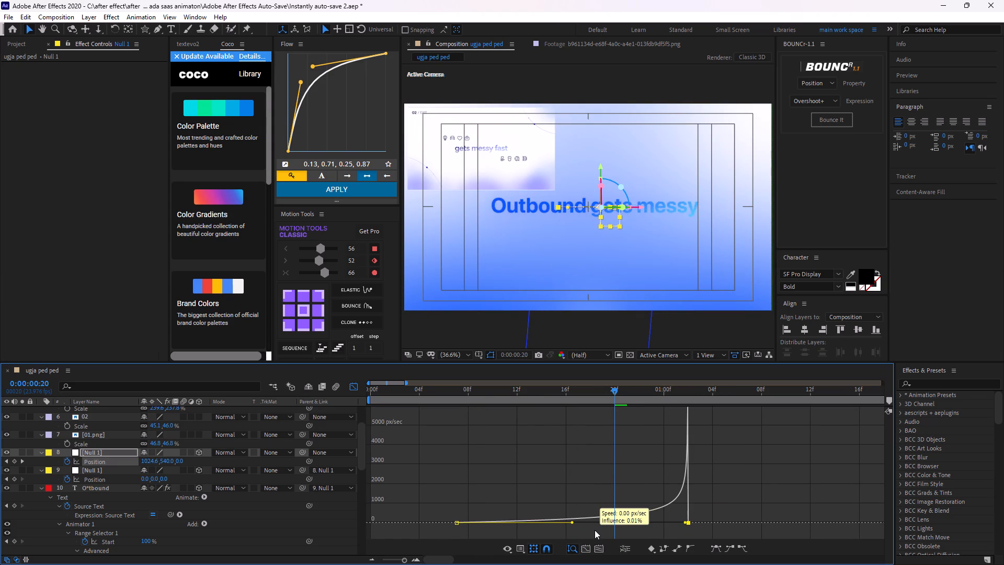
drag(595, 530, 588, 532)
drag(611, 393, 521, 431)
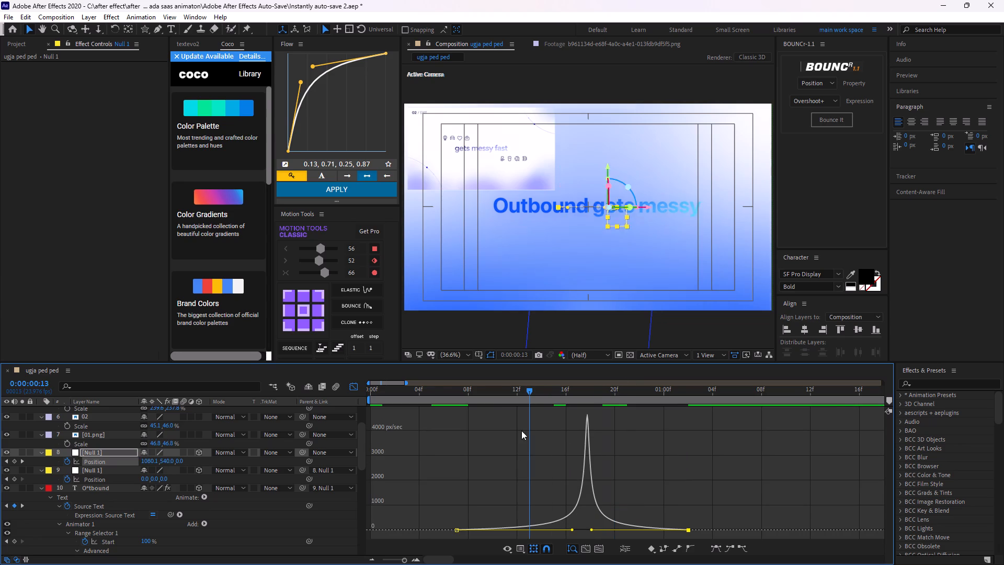
Apply Easy Ease to both Position keyframes of the upper Null 1 and scrub through the motion.
alt+scroll(530, 479, up, 1)
drag(923, 449, 784, 490)
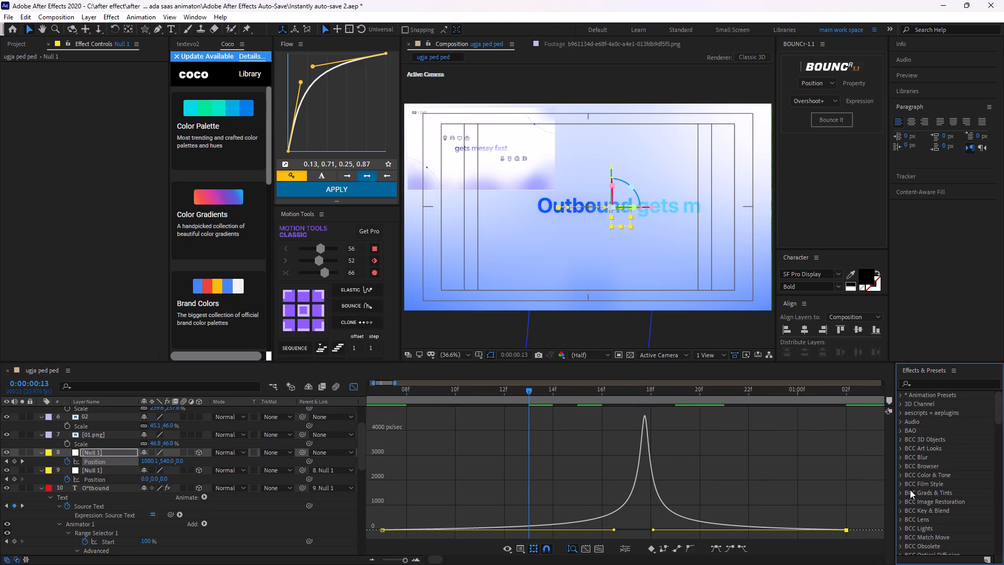
alt+scroll(855, 474, down, 1)
drag(874, 488, 350, 524)
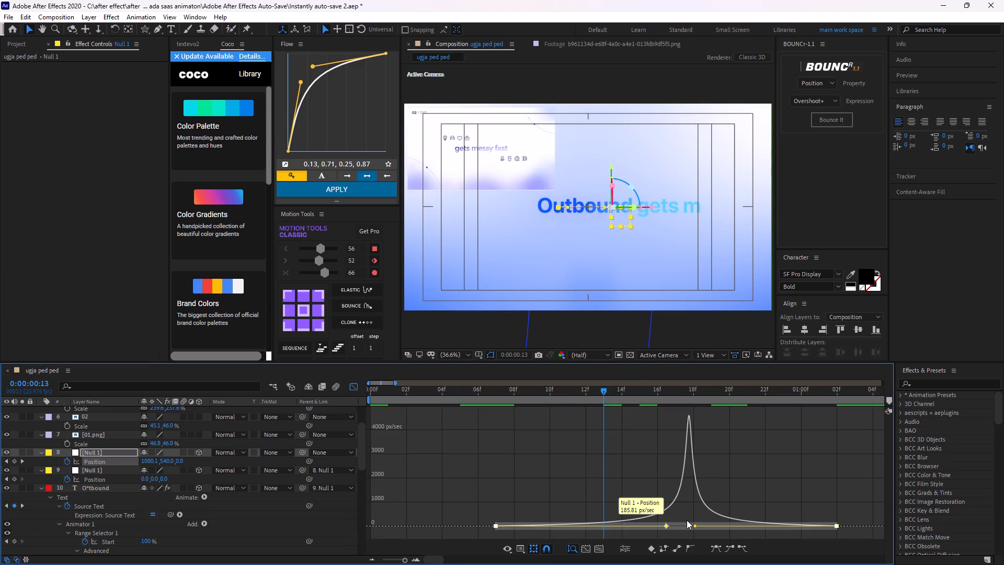
key(F9)
drag(598, 395, 579, 423)
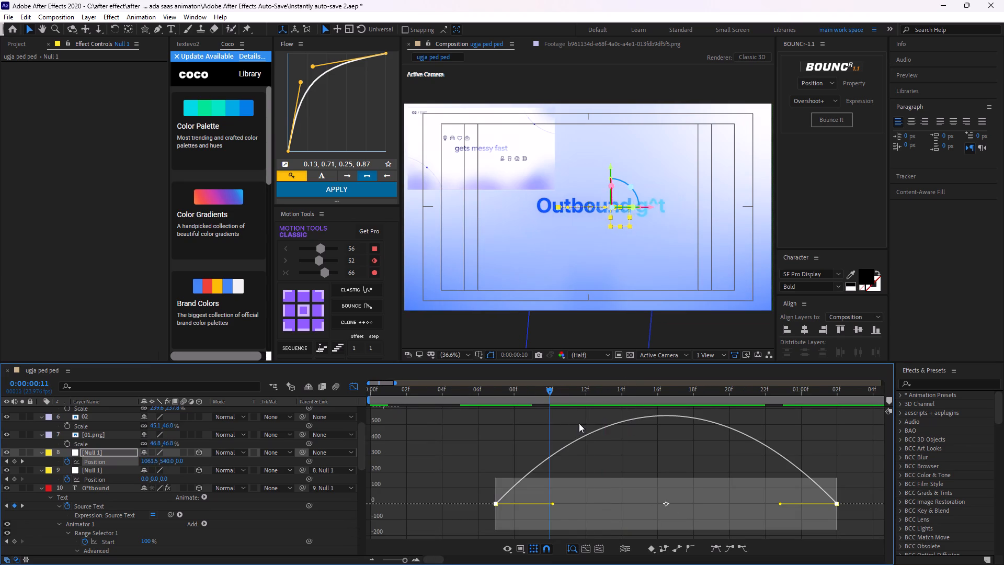
drag(579, 423, 656, 429)
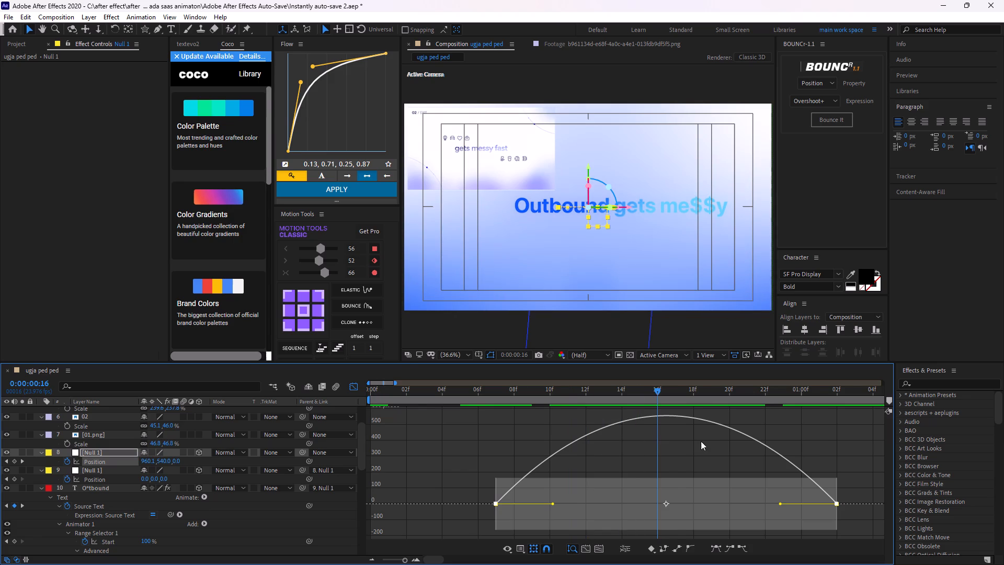
Extend the last Position keyframe's incoming influence to about 71% for an early speed peak and long slowdown, and preview it.
middle_drag(650, 431, 562, 404)
drag(809, 480, 694, 544)
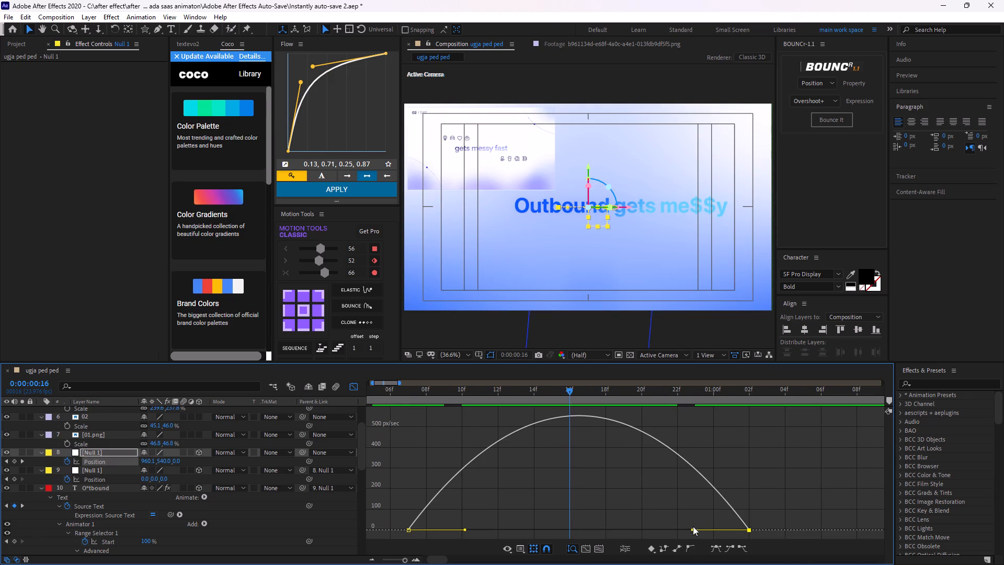
drag(692, 531, 641, 540)
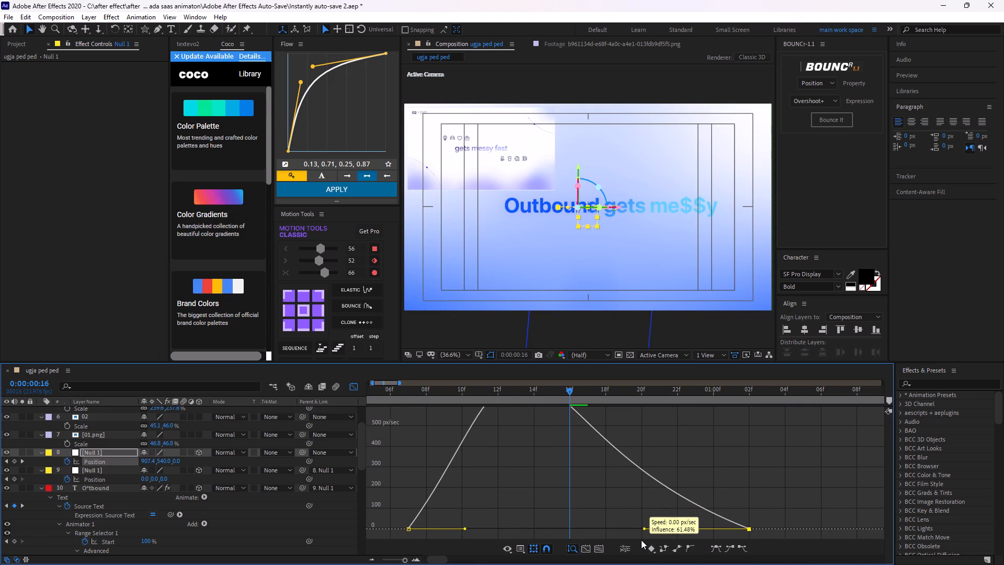
drag(641, 540, 619, 537)
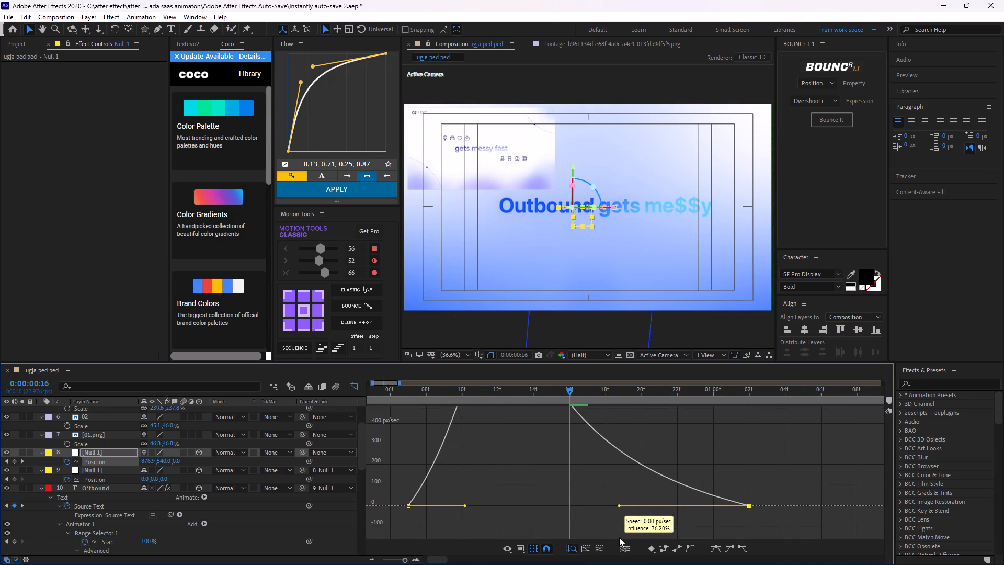
drag(619, 537, 626, 537)
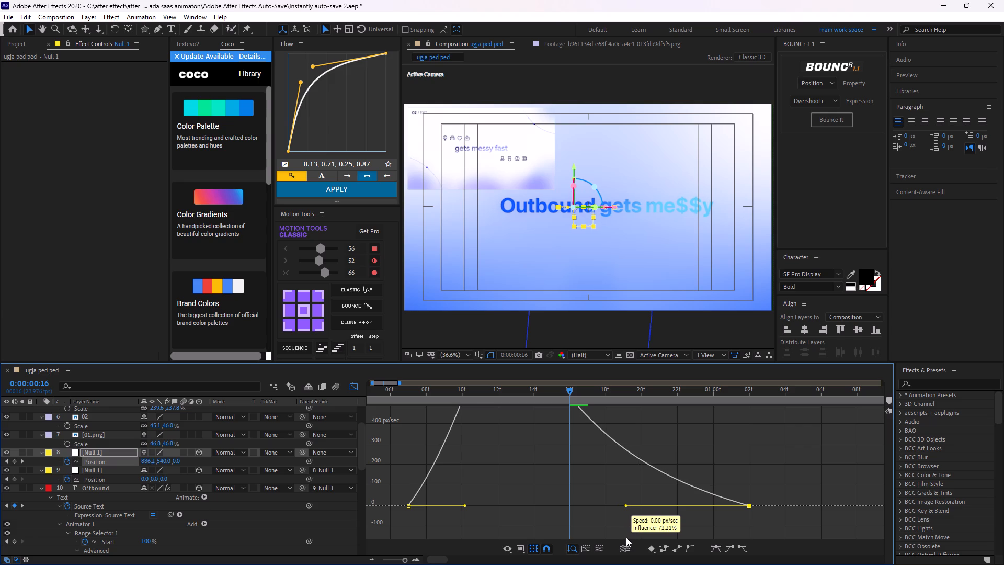
drag(626, 537, 629, 536)
middle_drag(627, 477, 711, 472)
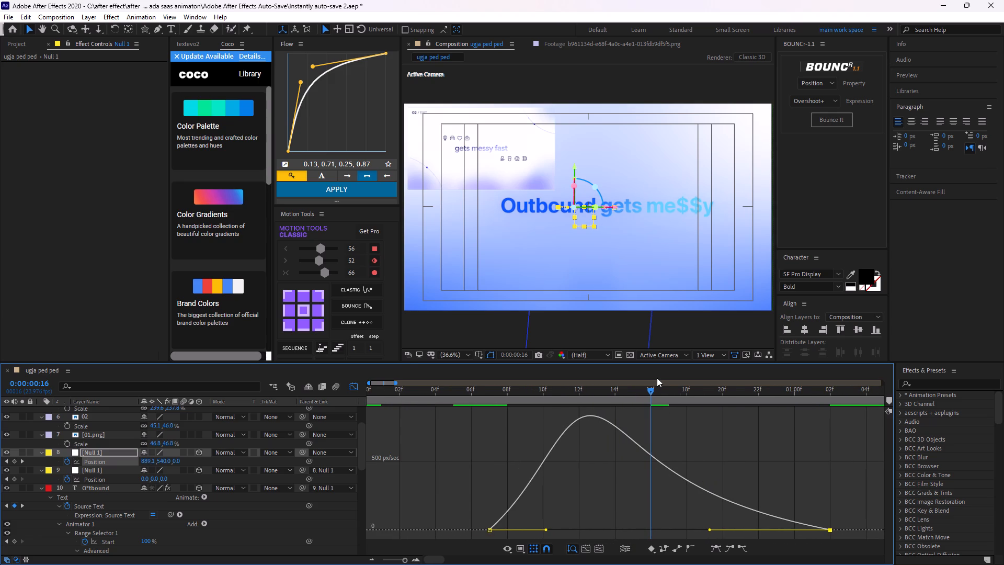
drag(649, 390, 669, 400)
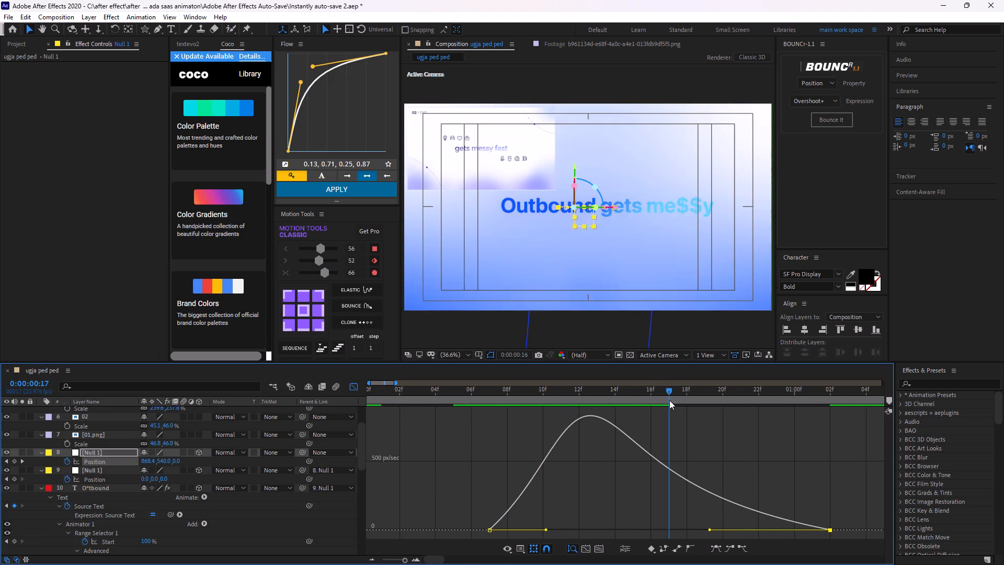
drag(669, 400, 467, 405)
key(space)
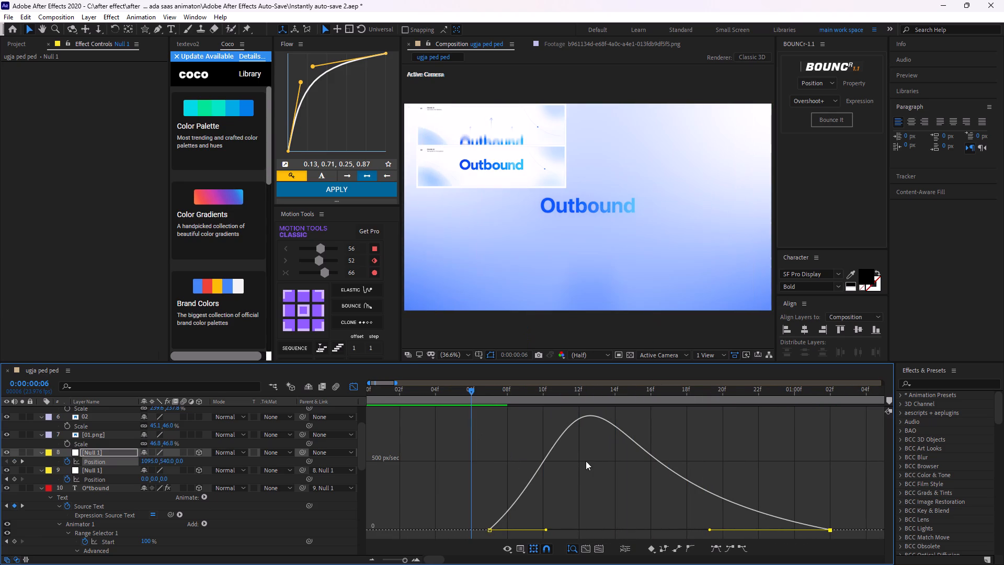
key(space)
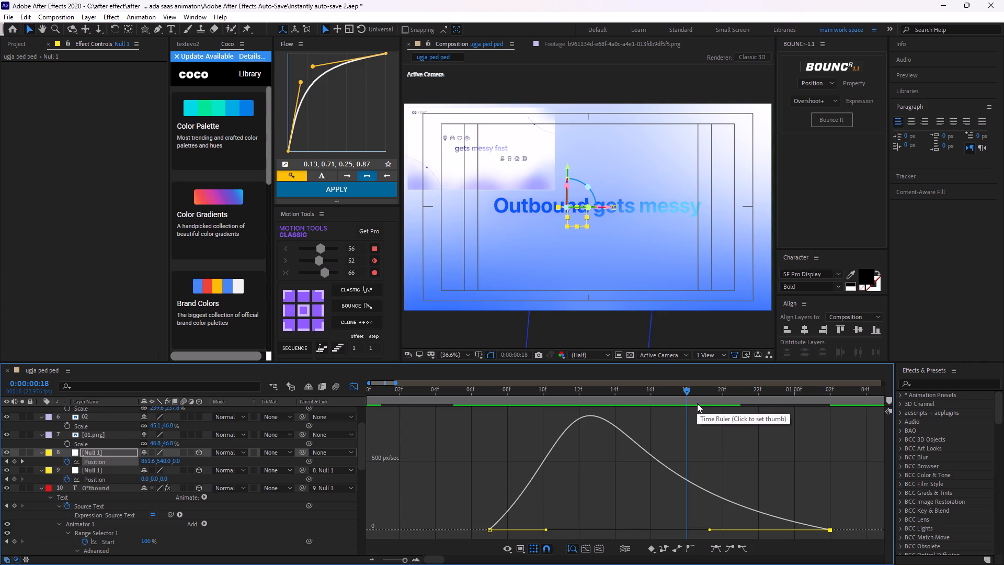
Return from the graph to the layer bars, play from frame 6 and scrub around frames 16 to 20 to check the text timing.
click(351, 385)
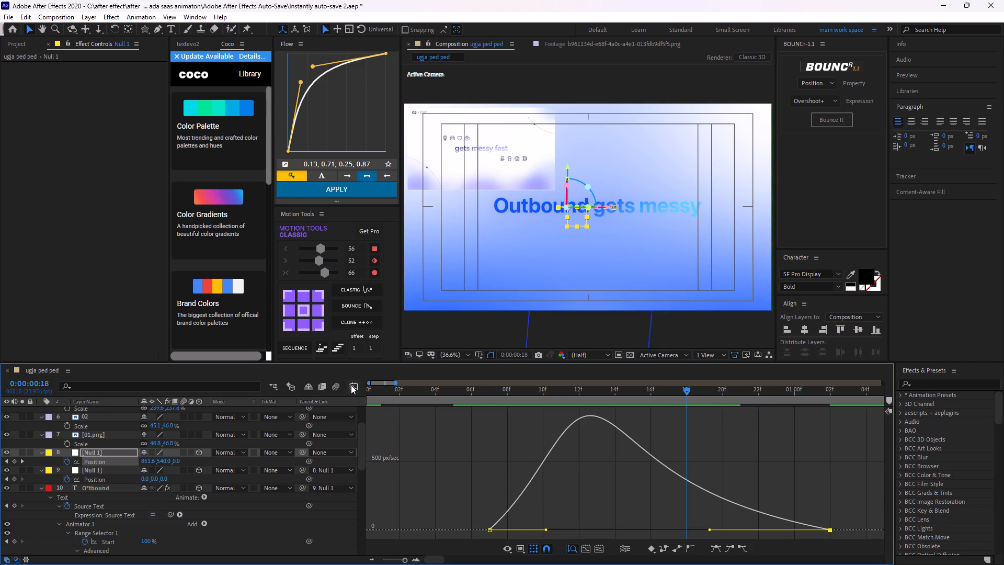
click(701, 472)
drag(687, 388, 507, 408)
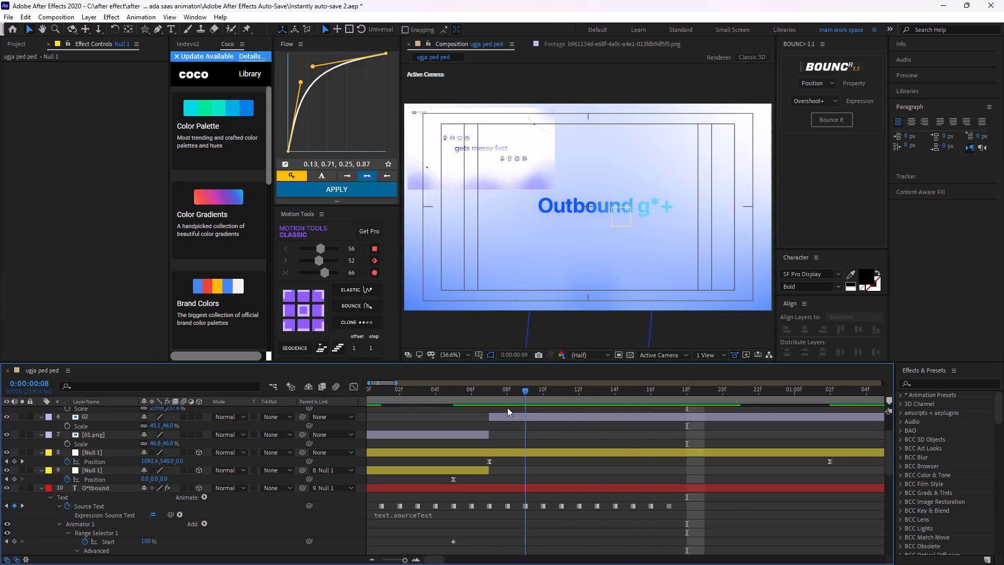
drag(507, 408, 479, 450)
key(space)
key(space)
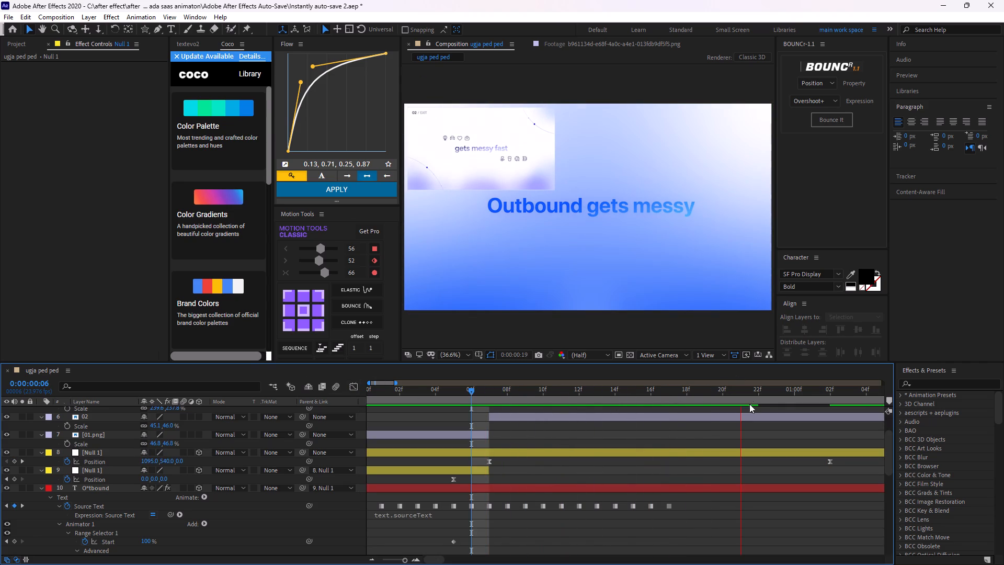
middle_drag(728, 444, 646, 445)
drag(740, 393, 668, 412)
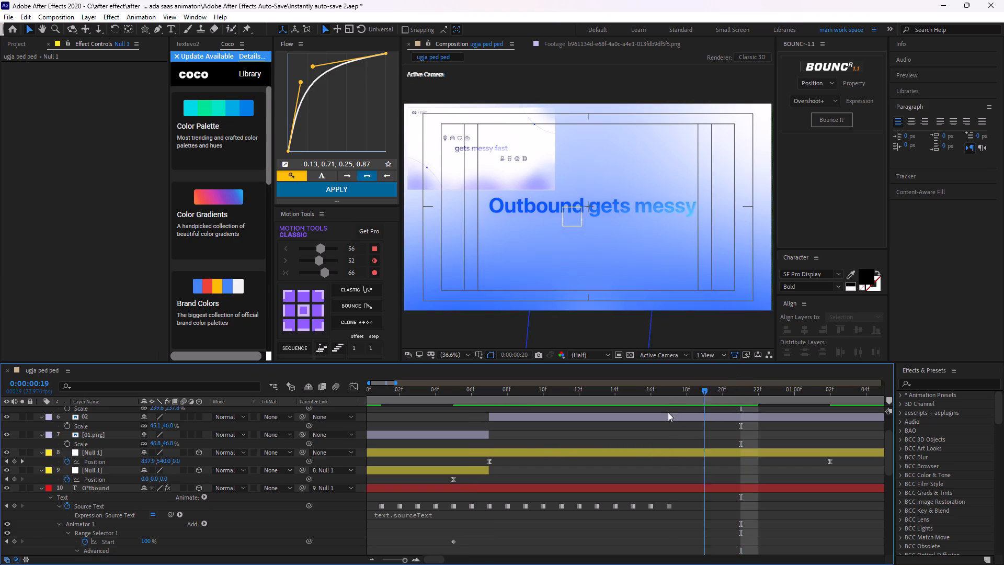
drag(668, 412, 623, 478)
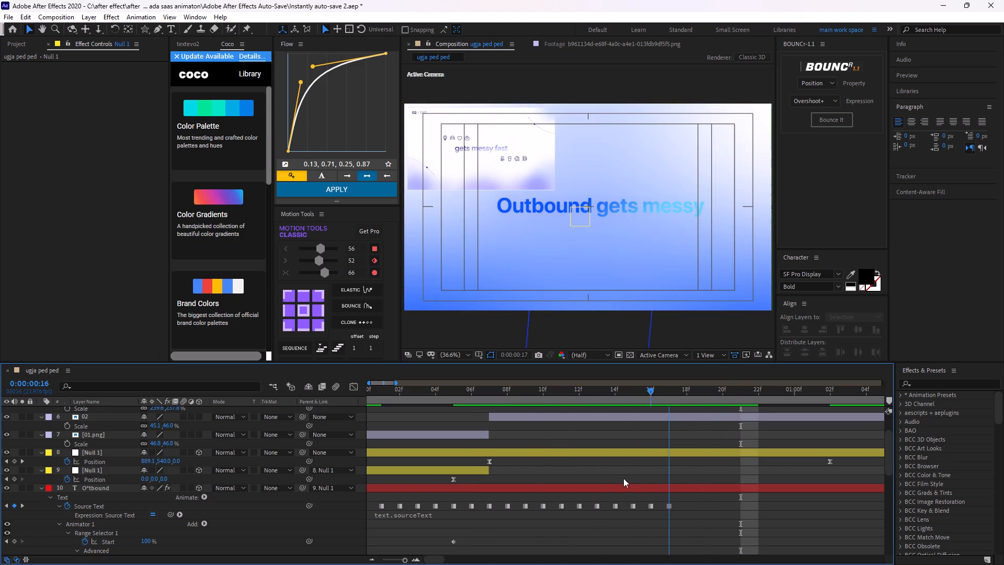
drag(623, 478, 697, 466)
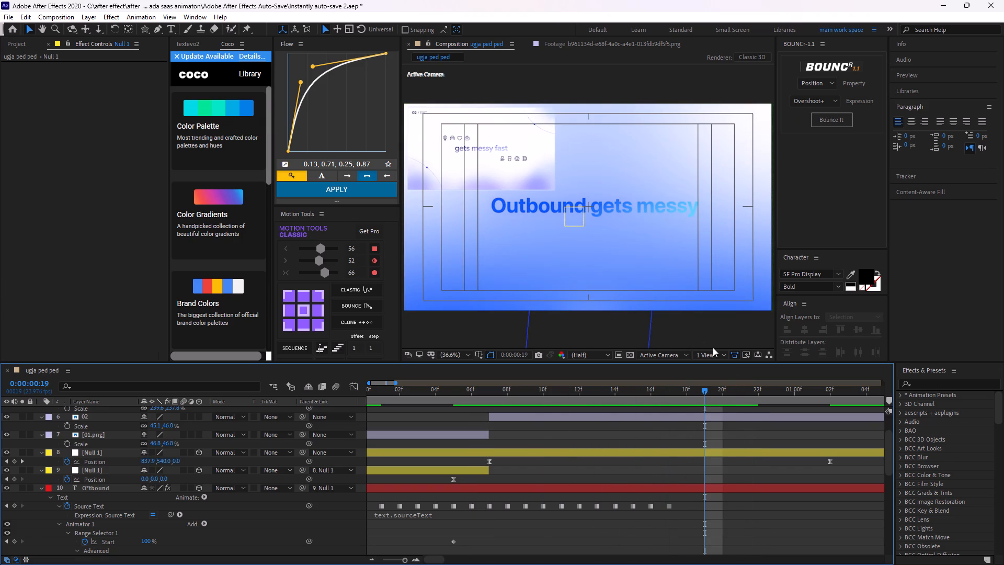
Move the upper Null 1's last Position keyframe earlier to frame 20.
click(740, 466)
drag(845, 461, 493, 461)
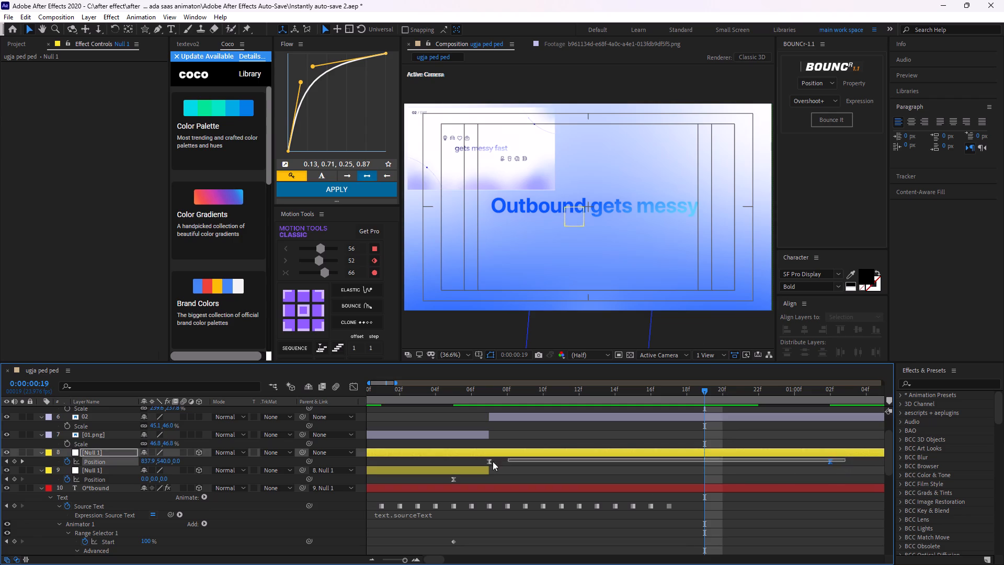
drag(493, 461, 443, 469)
click(760, 466)
drag(830, 461, 725, 470)
Select both Position keyframes of the upper Null 1 and shape the Flow curve into an S-shaped ease of 0.63, 0.23, 0.25, 0.87.
drag(758, 462, 697, 461)
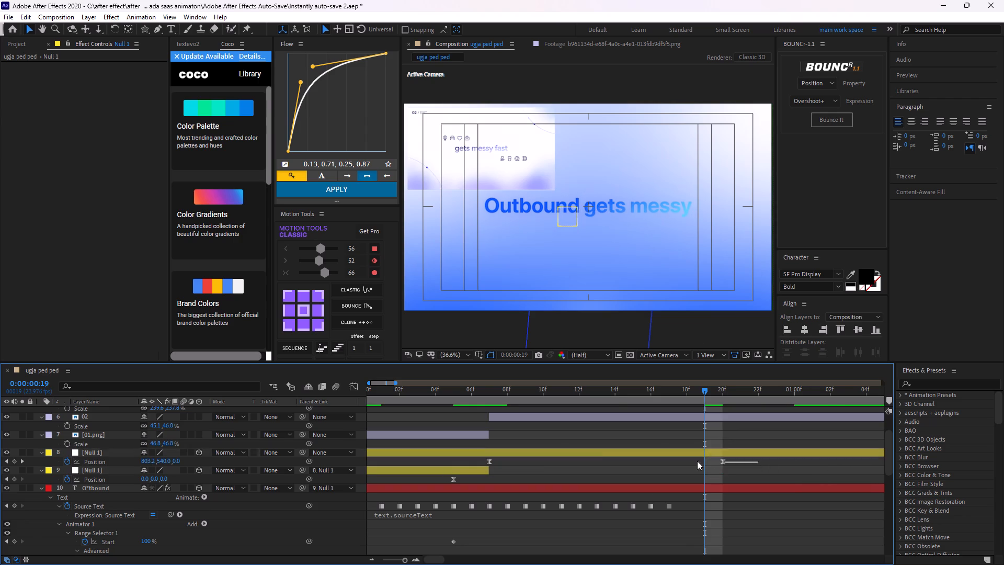
drag(697, 461, 443, 456)
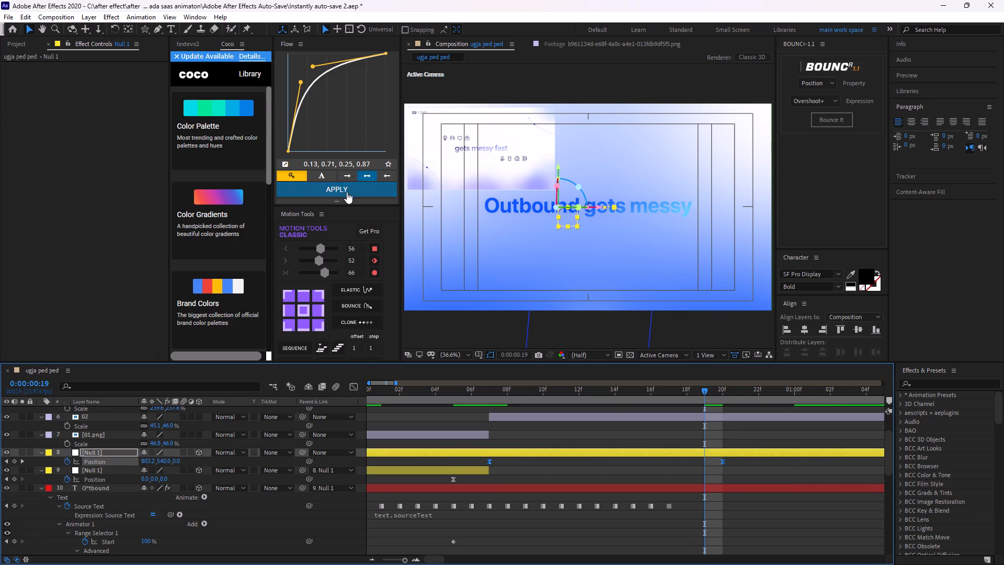
drag(300, 79, 350, 129)
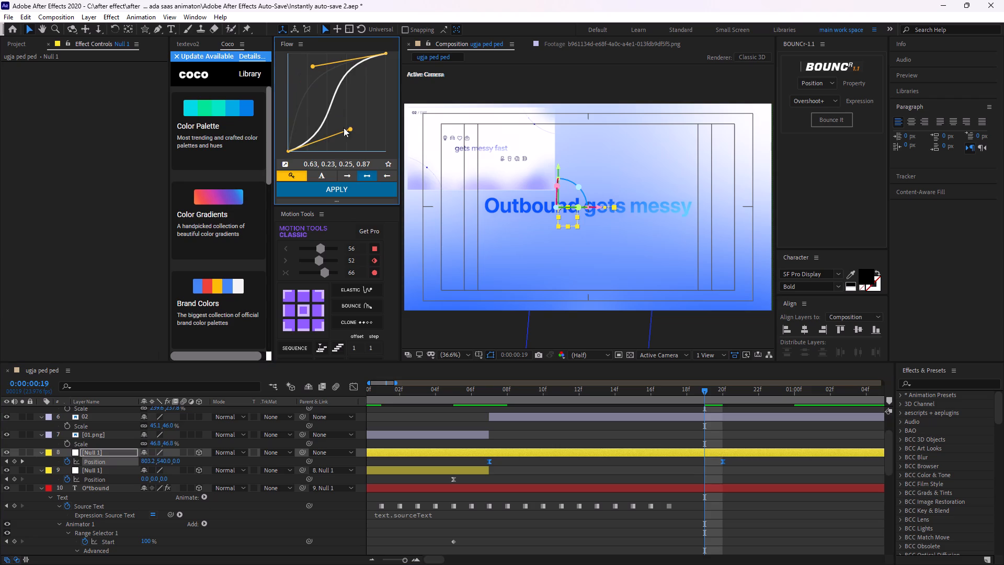